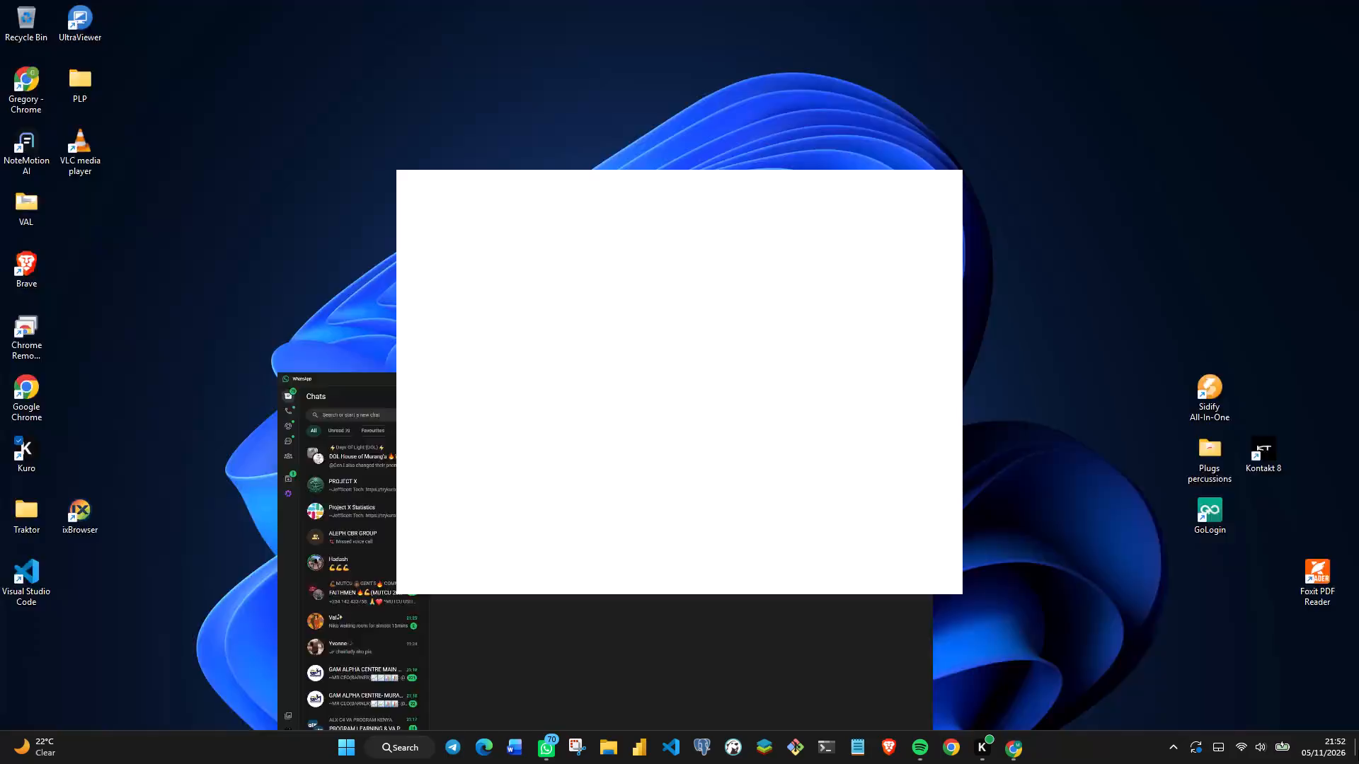
# Bring up the Spotify app.
pyautogui.click(920, 753)
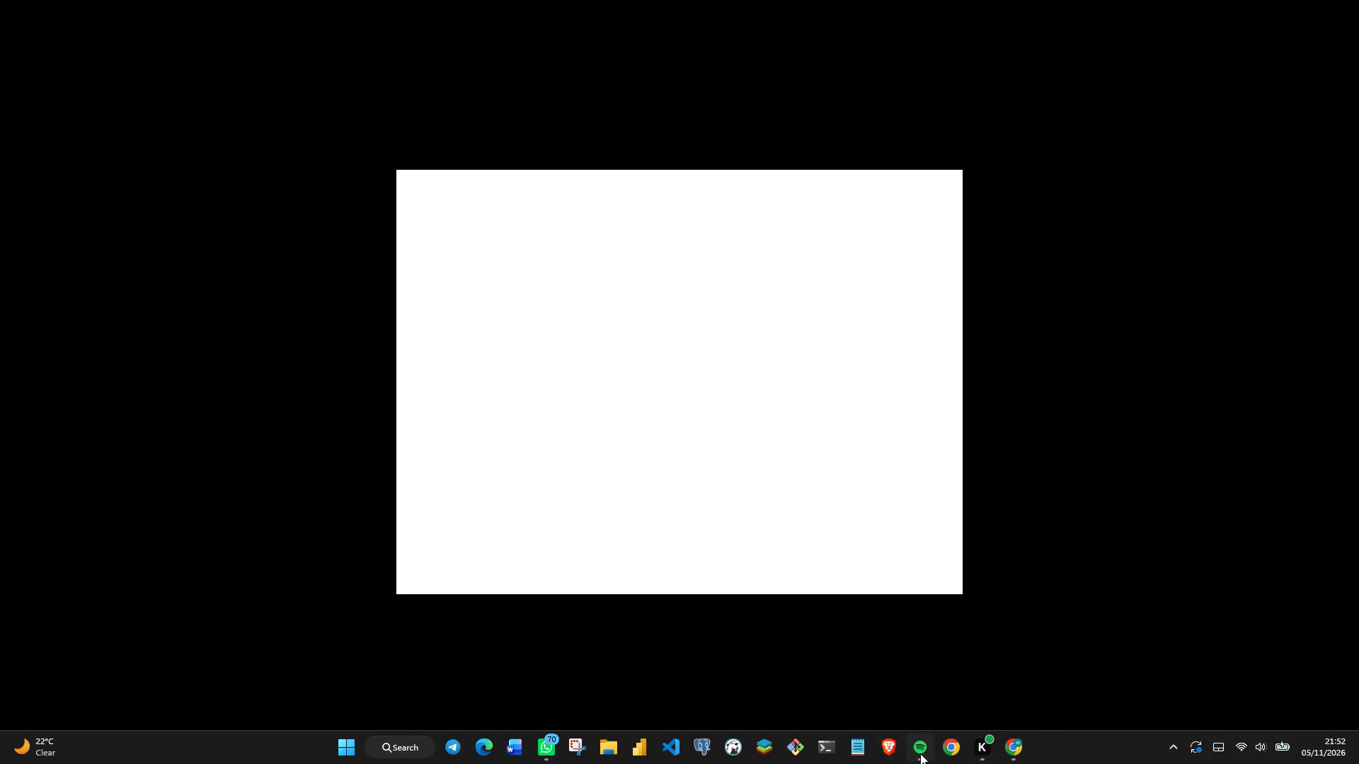
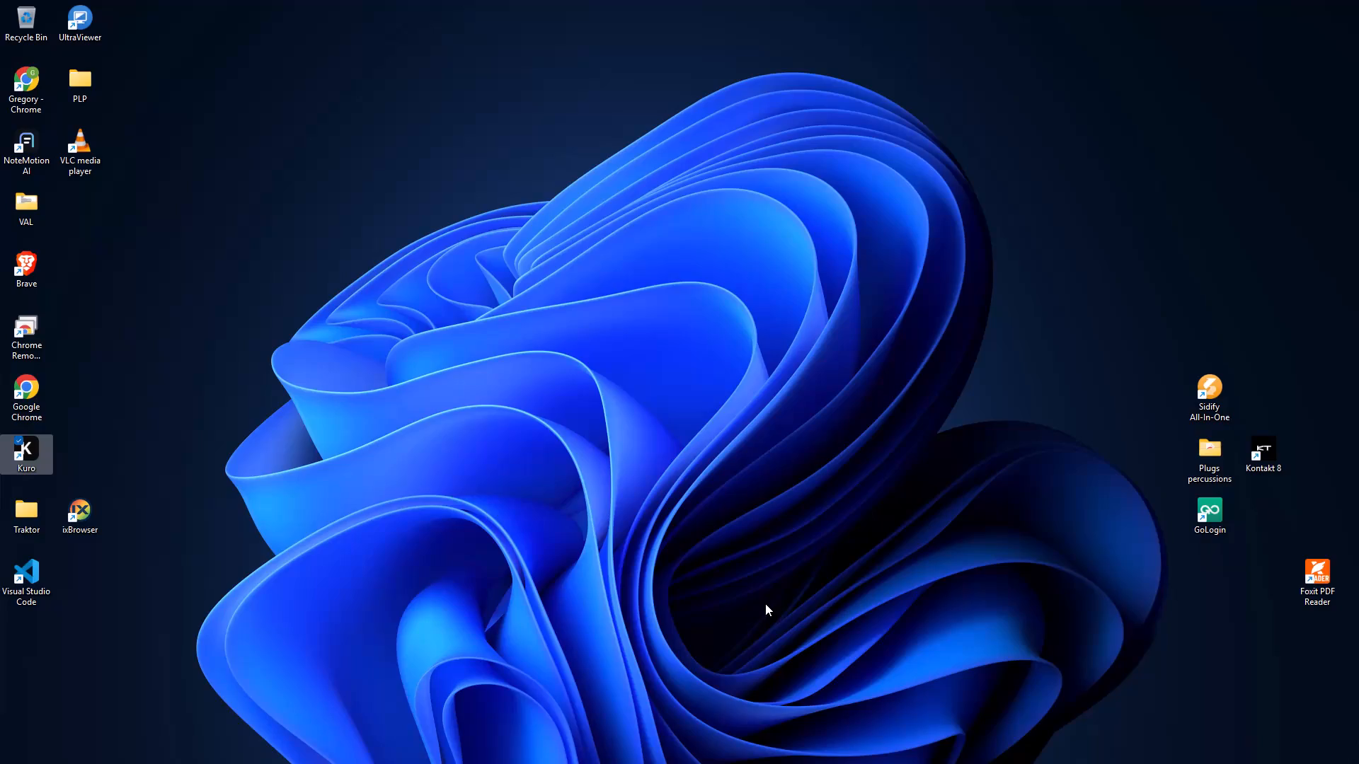
# Launch FL Studio from the Music category of the installed apps.
pyautogui.click(765, 603)
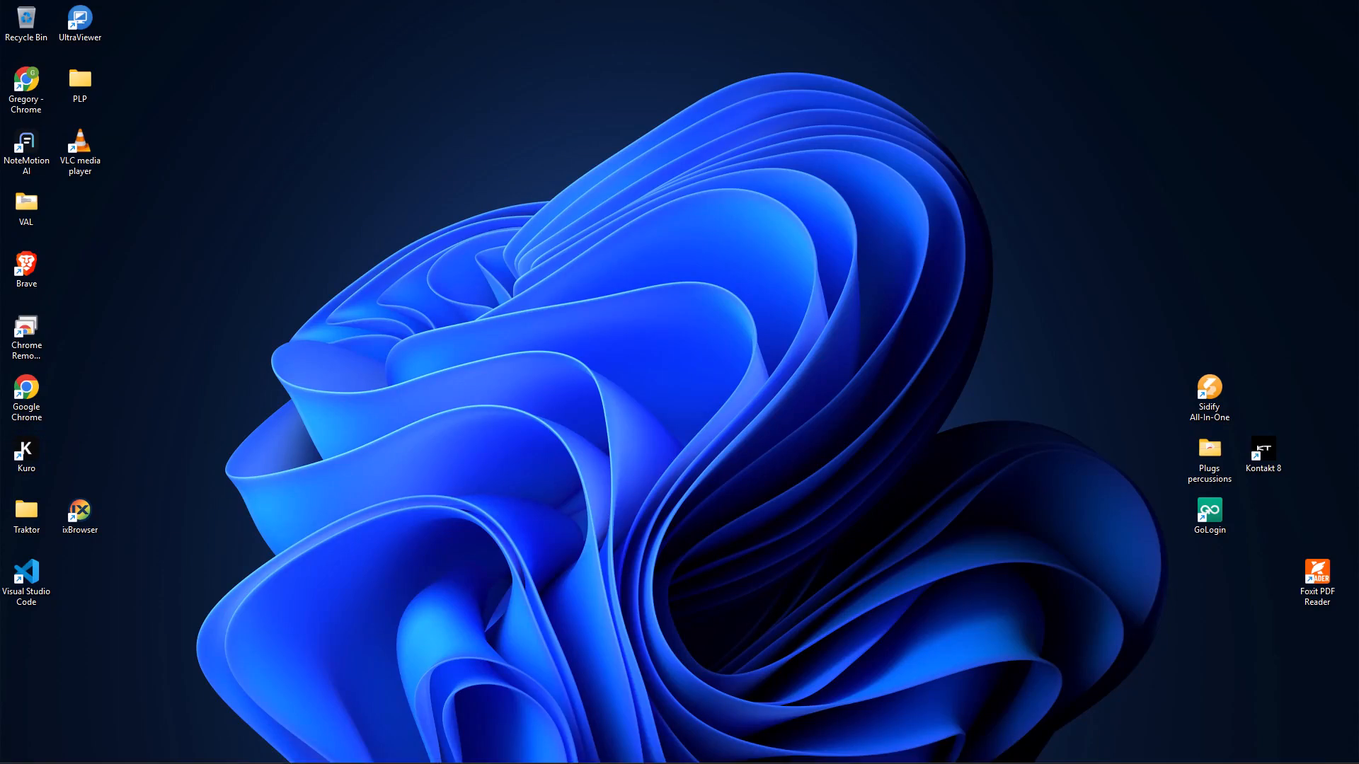
pyautogui.click(349, 754)
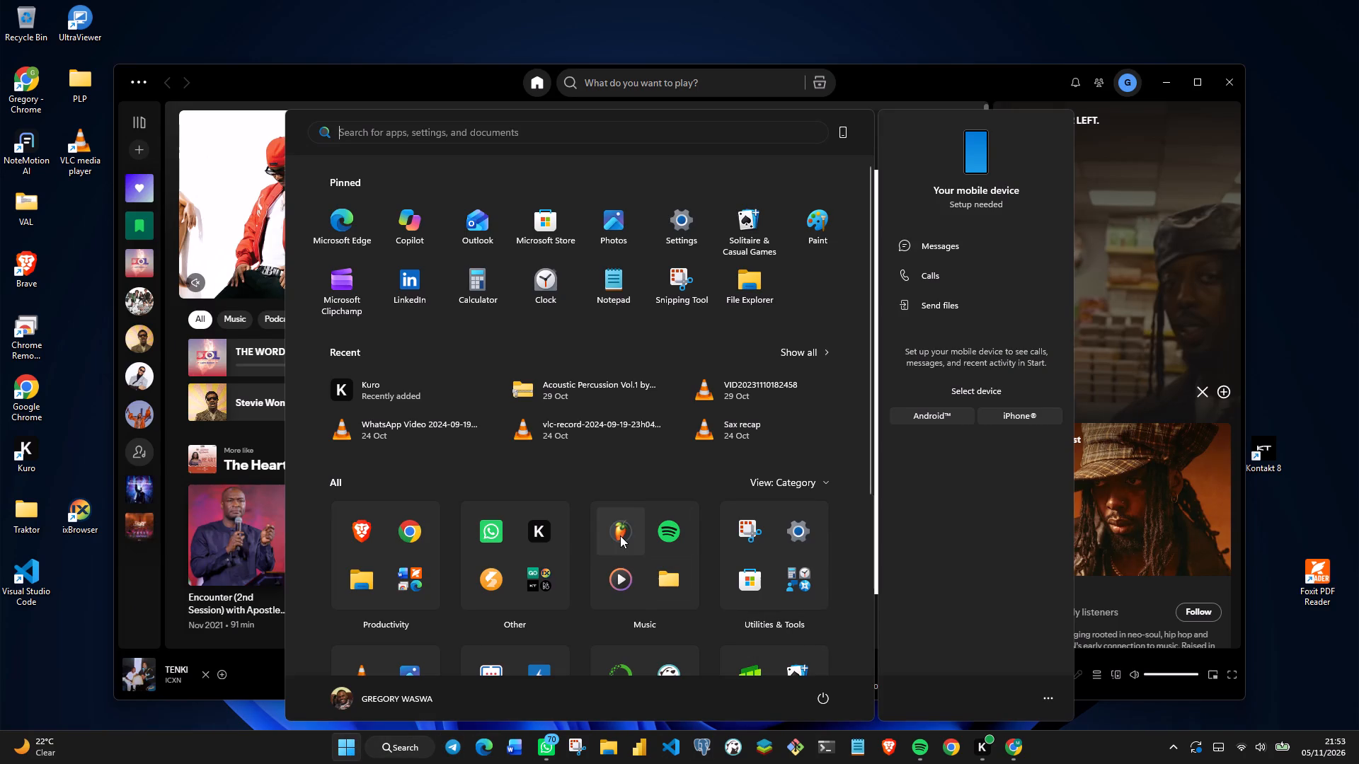
pyautogui.click(620, 536)
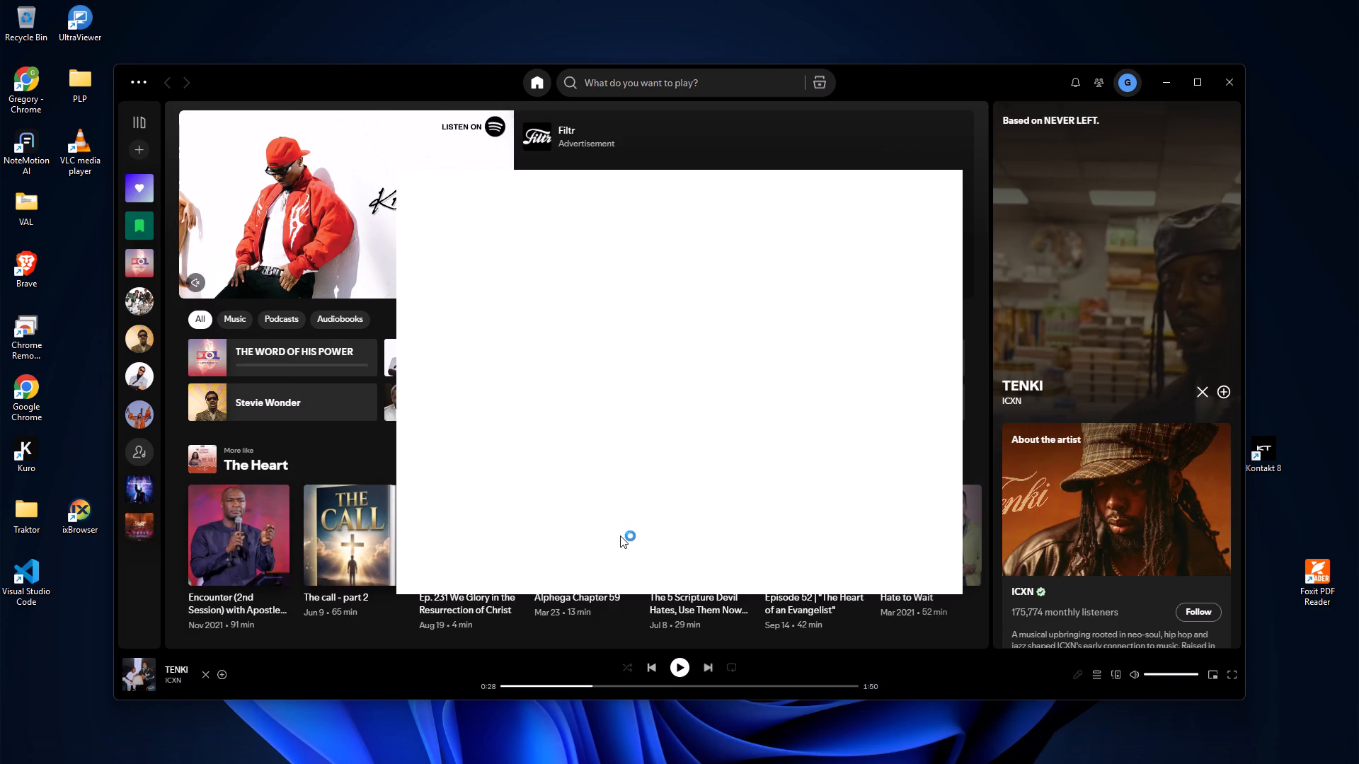
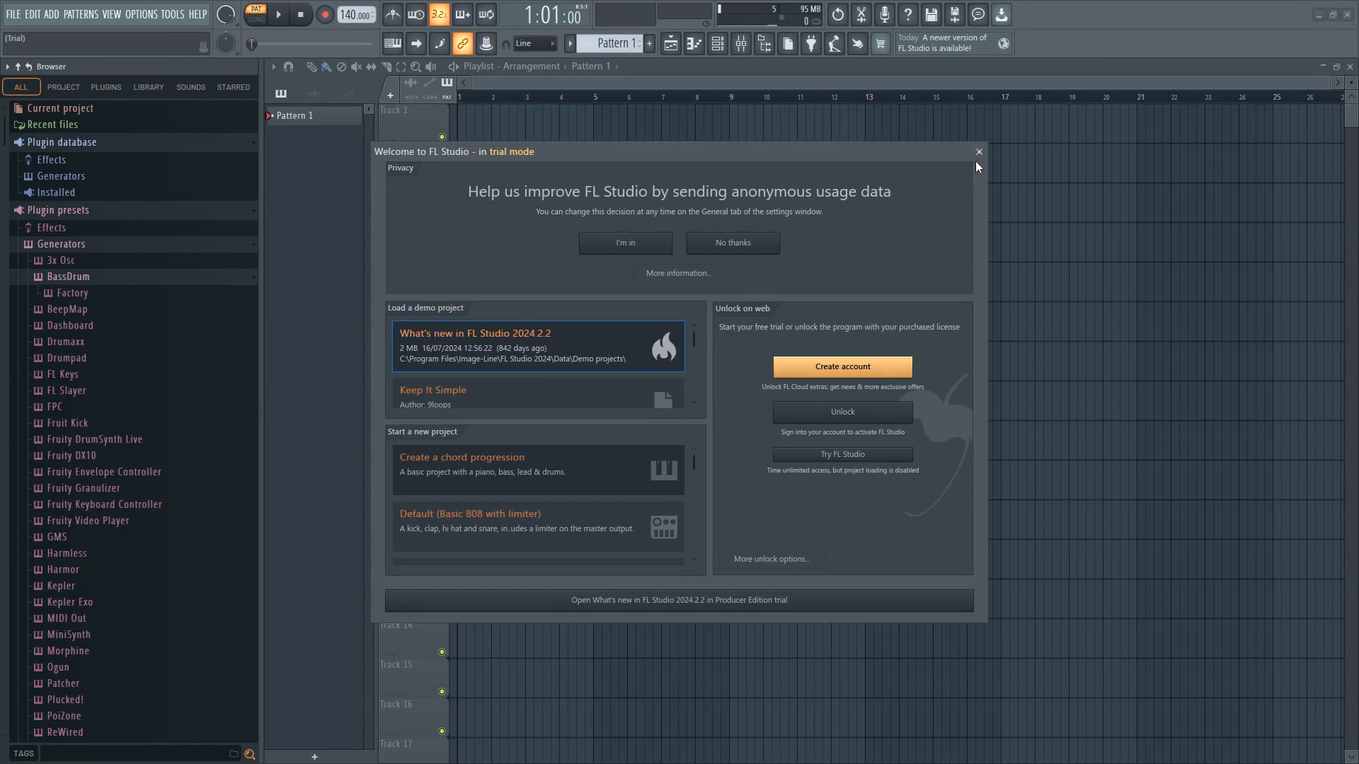
# Dismiss the trial-mode welcome window without choosing a demo project, template or unlock option.
pyautogui.click(978, 151)
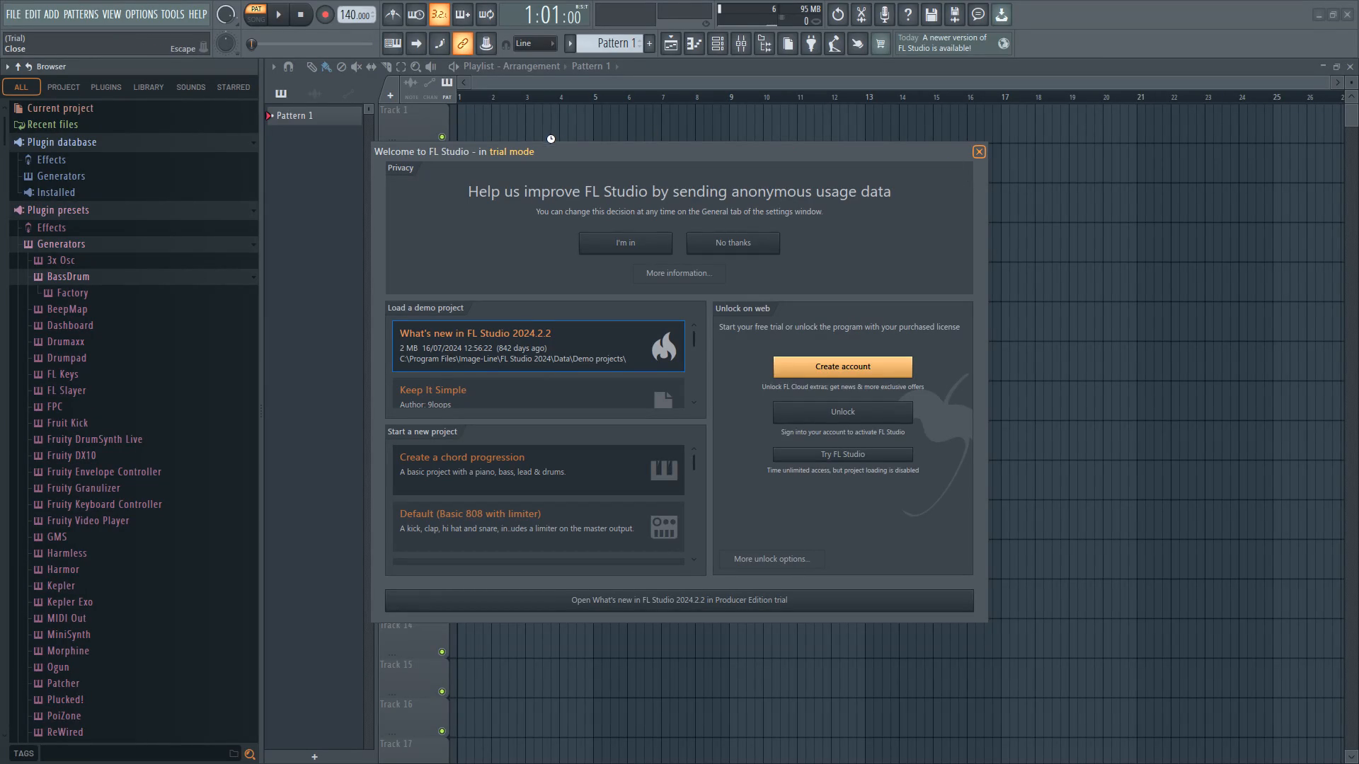
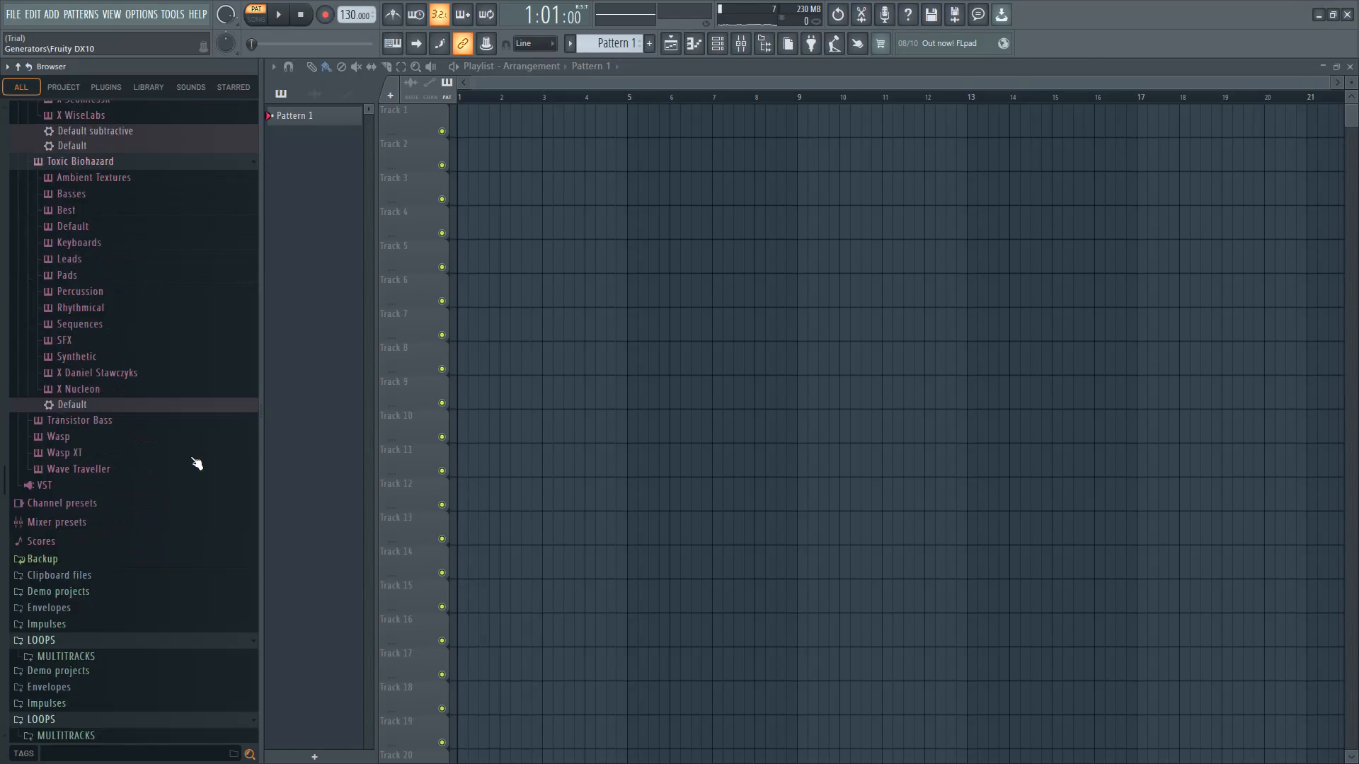
# Find the Kompa Praise Loop_80bpm sample in the MULTITRACKS loops folder and place it at bar 1 of Track 1.
pyautogui.scroll(2, 190, 456)
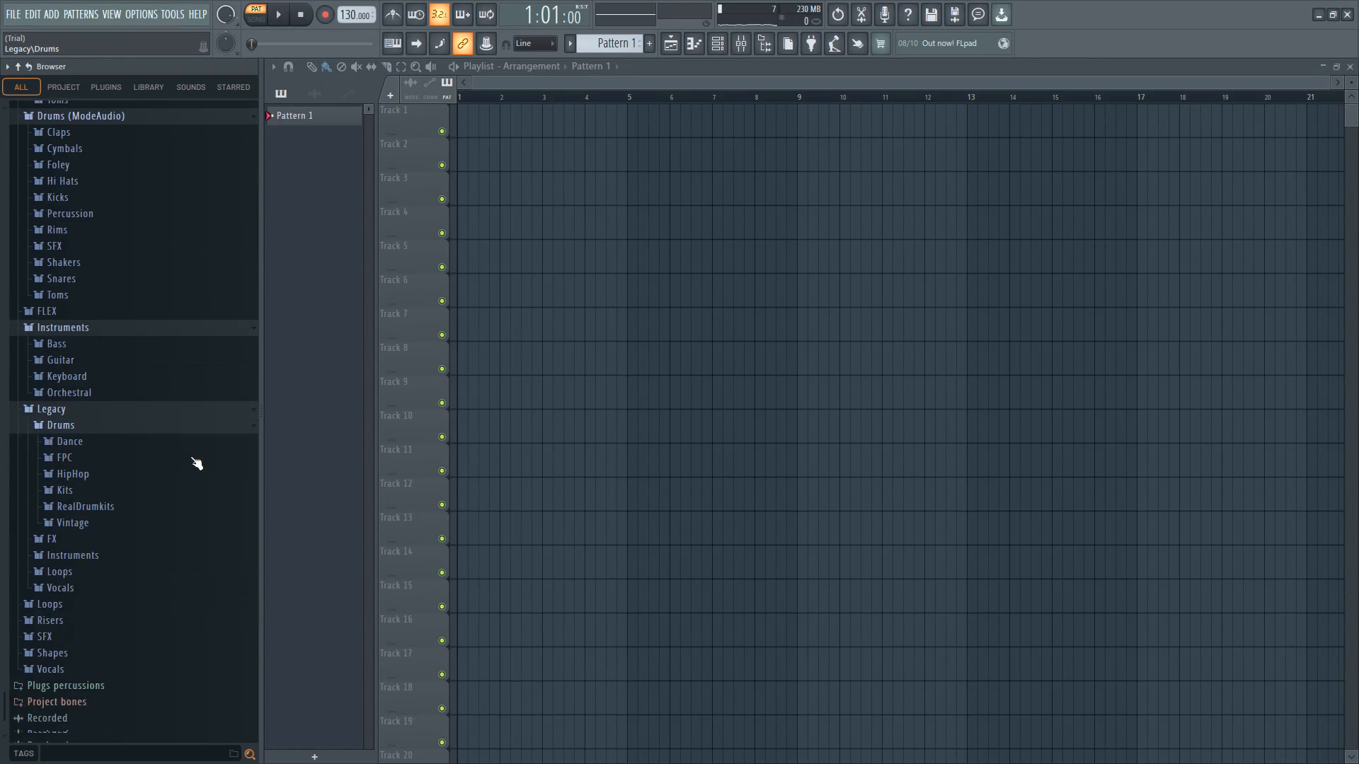
pyautogui.scroll(11, 190, 456)
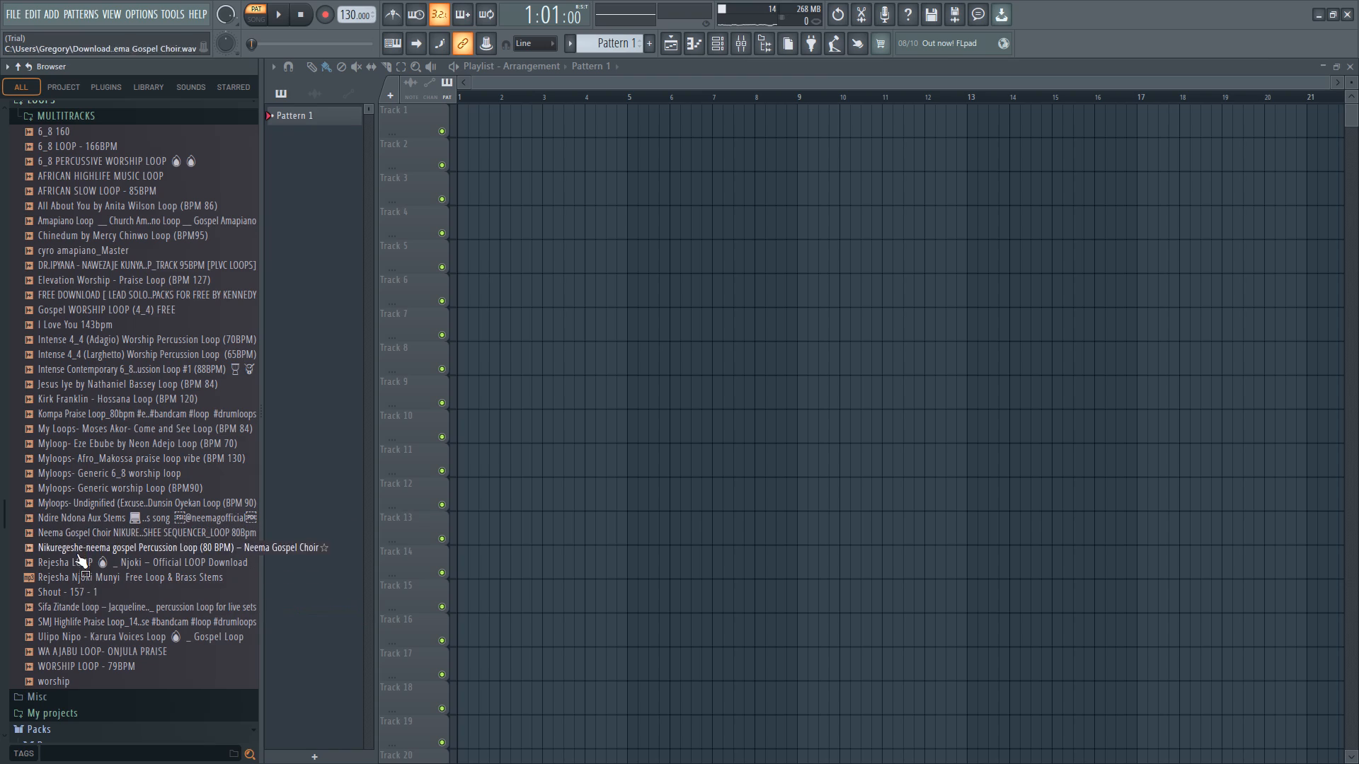
pyautogui.click(71, 500)
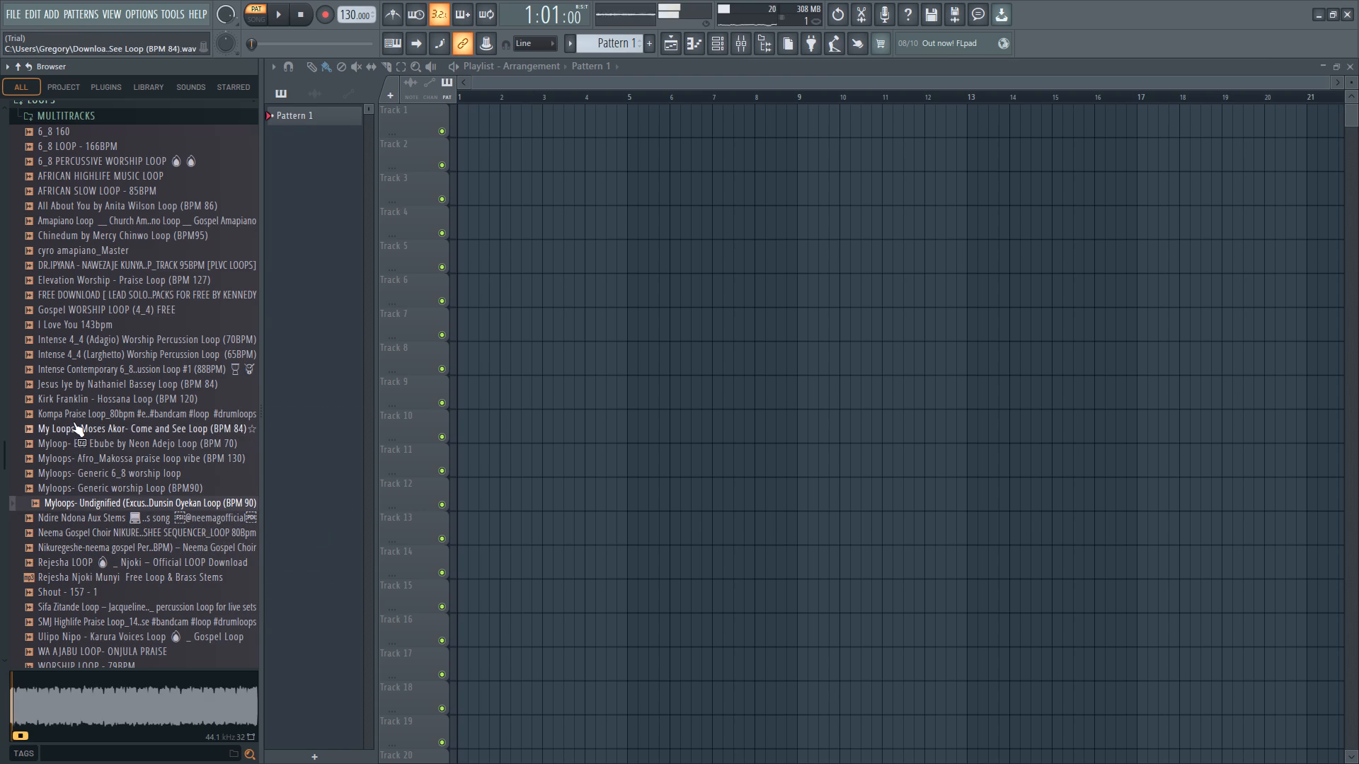
pyautogui.click(74, 415)
pyautogui.moveTo(74, 415); pyautogui.dragTo(610, 204)
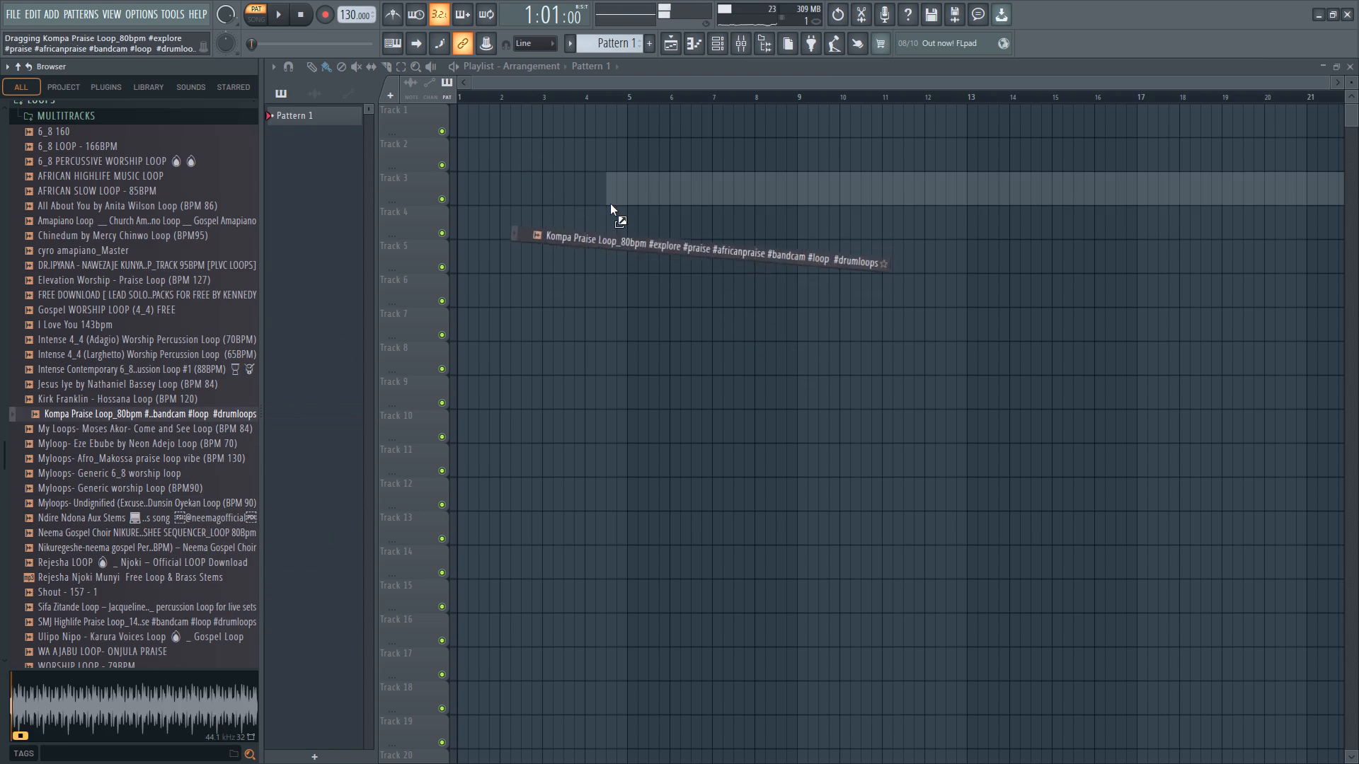
pyautogui.moveTo(610, 204); pyautogui.dragTo(463, 118)
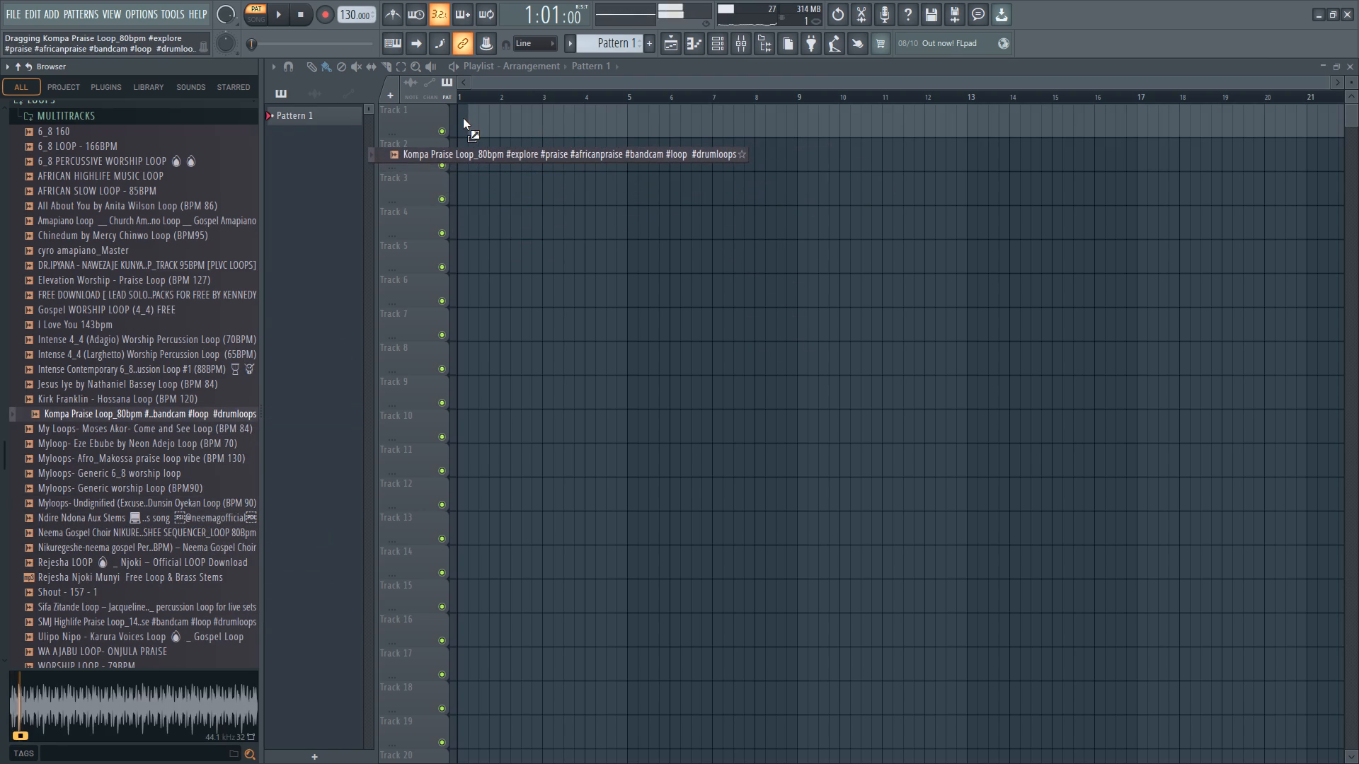
pyautogui.moveTo(463, 118); pyautogui.dragTo(461, 115)
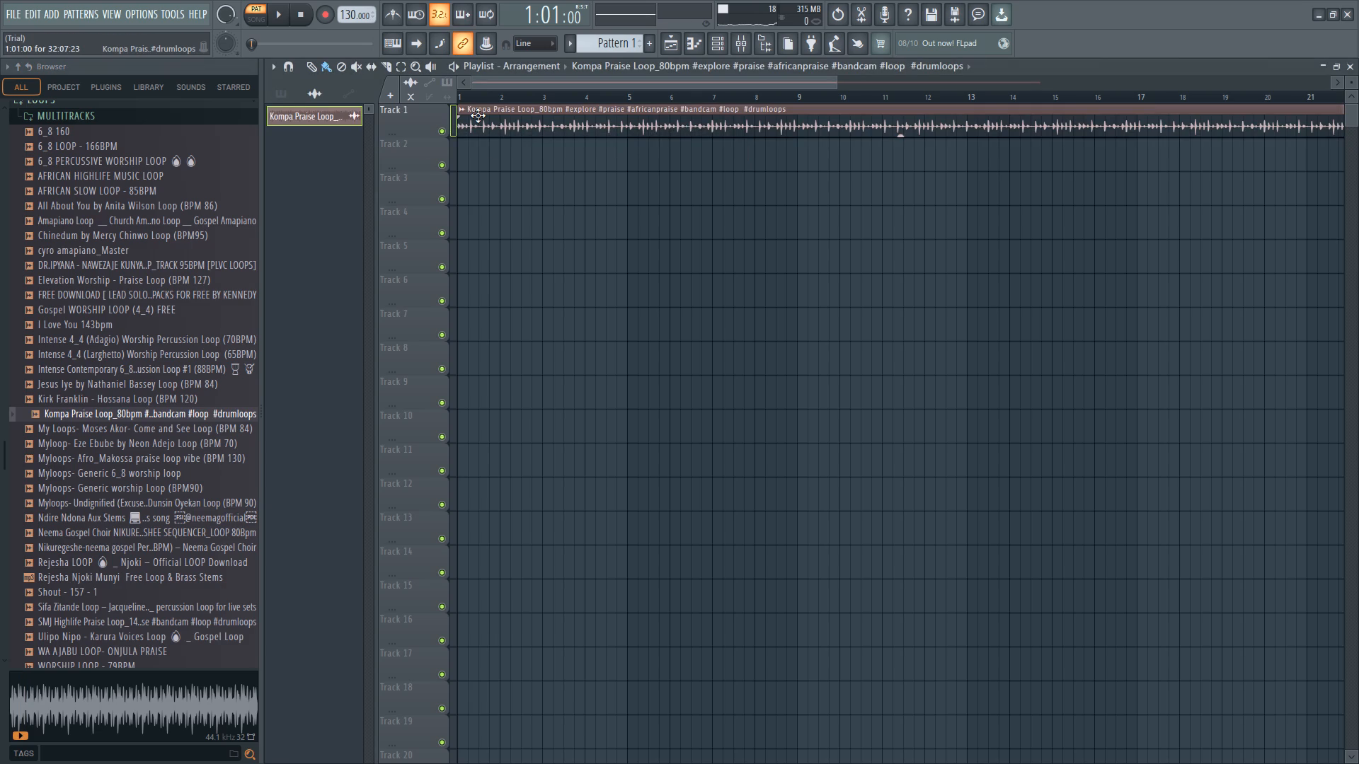
# Set the Kompa Praise Loop clip's time-stretching mode to Stretch.
pyautogui.doubleClick(500, 110)
pyautogui.click(754, 330)
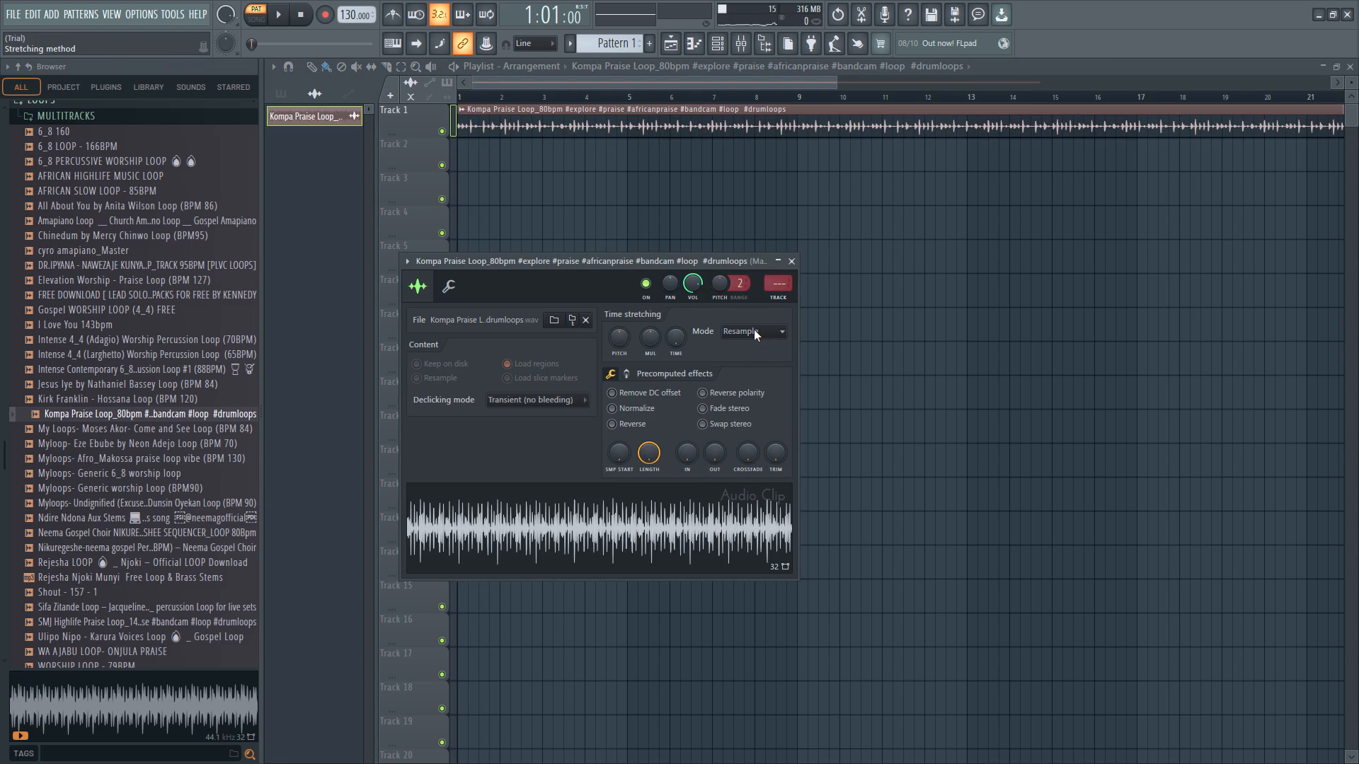
pyautogui.click(751, 370)
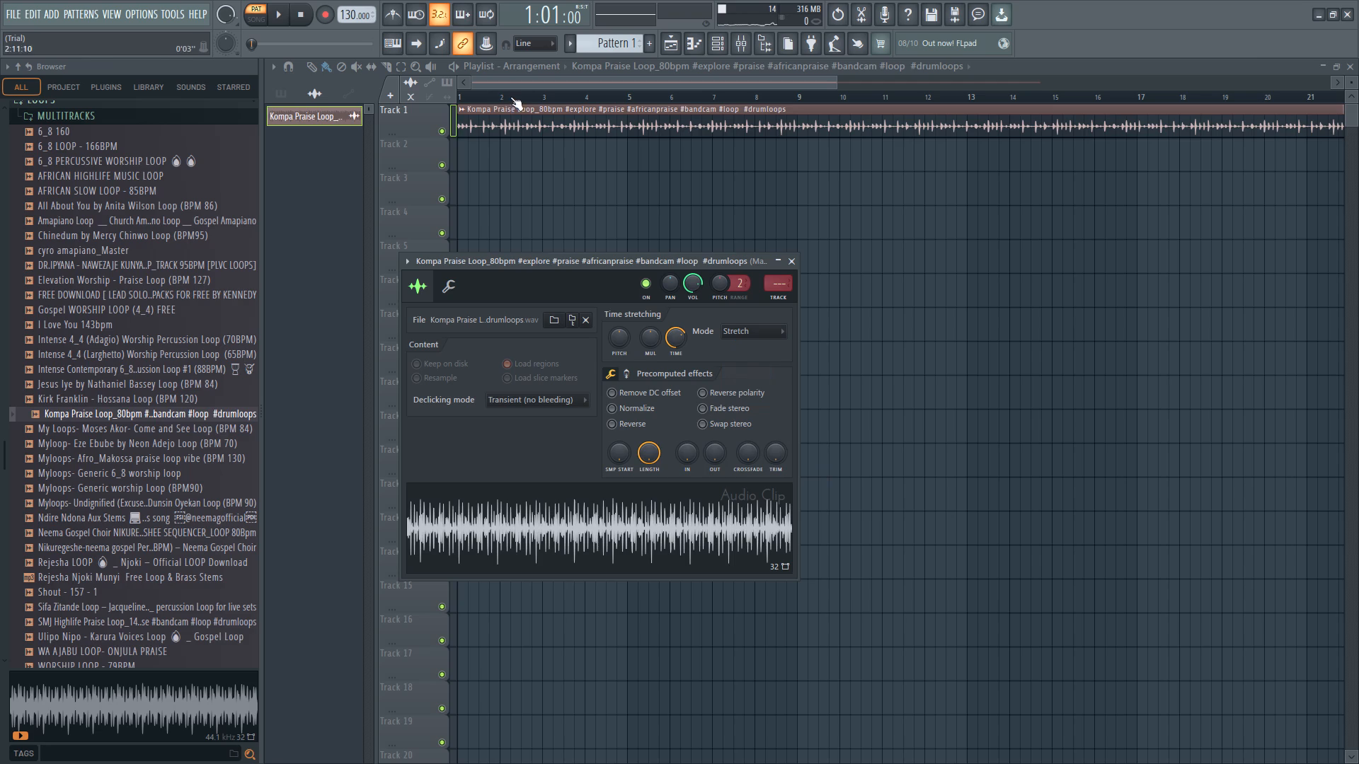
# Fit the Kompa Praise Loop clip to the project tempo, choosing the 75 to 150 BPM detection range.
pyautogui.click(461, 110)
pyautogui.click(616, 216)
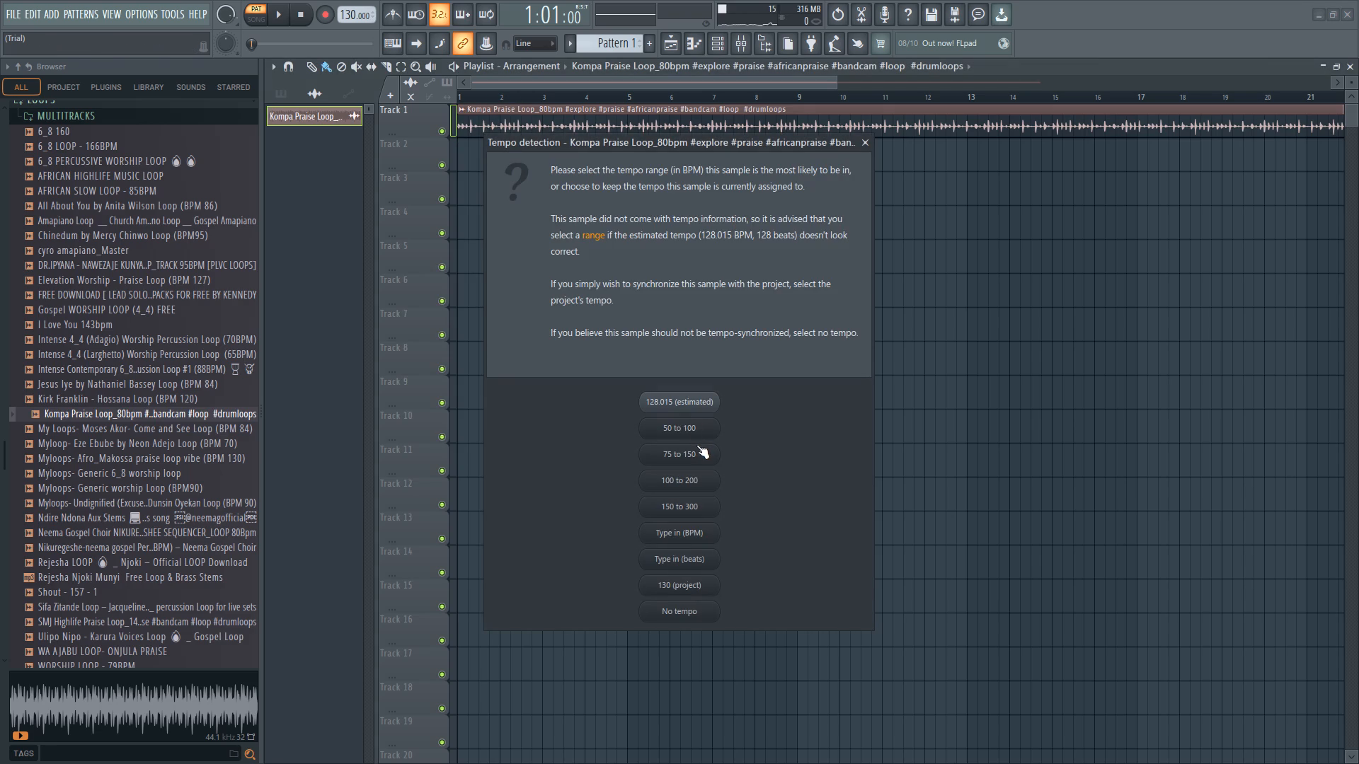
pyautogui.click(692, 453)
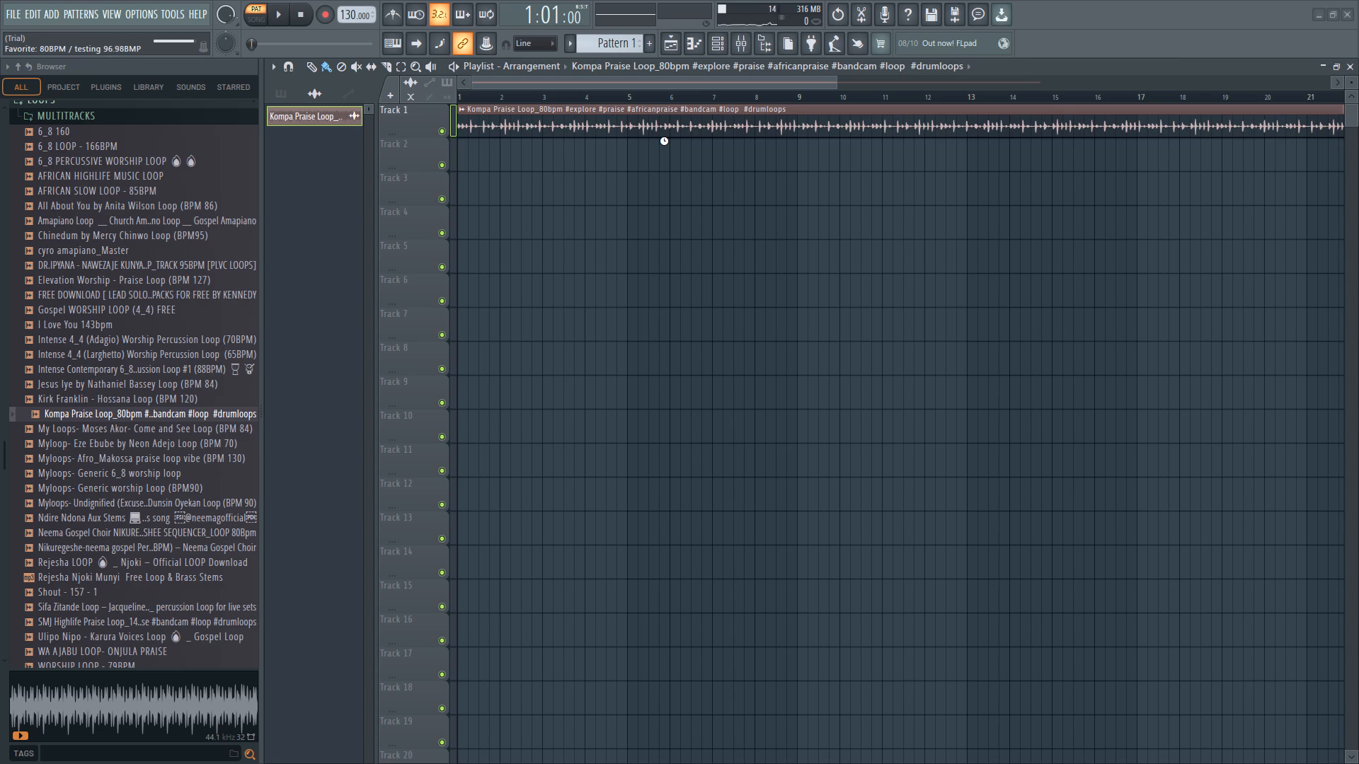
# Shorten the Kompa Praise Loop clip on Track 1 so it ends at the start of bar 9.
pyautogui.keyDown('ctrl'); pyautogui.scroll(-6, 664, 141); pyautogui.keyUp('ctrl')
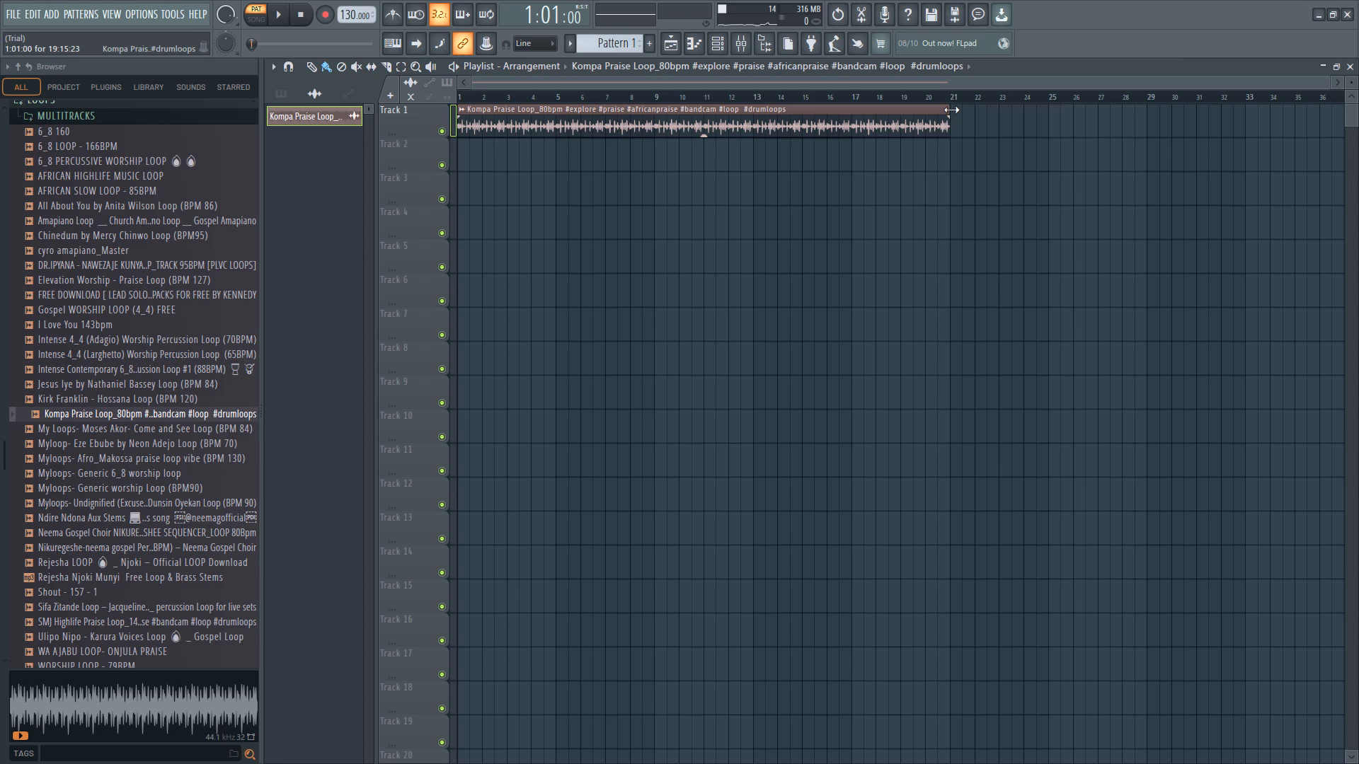
pyautogui.moveTo(951, 110); pyautogui.dragTo(663, 115)
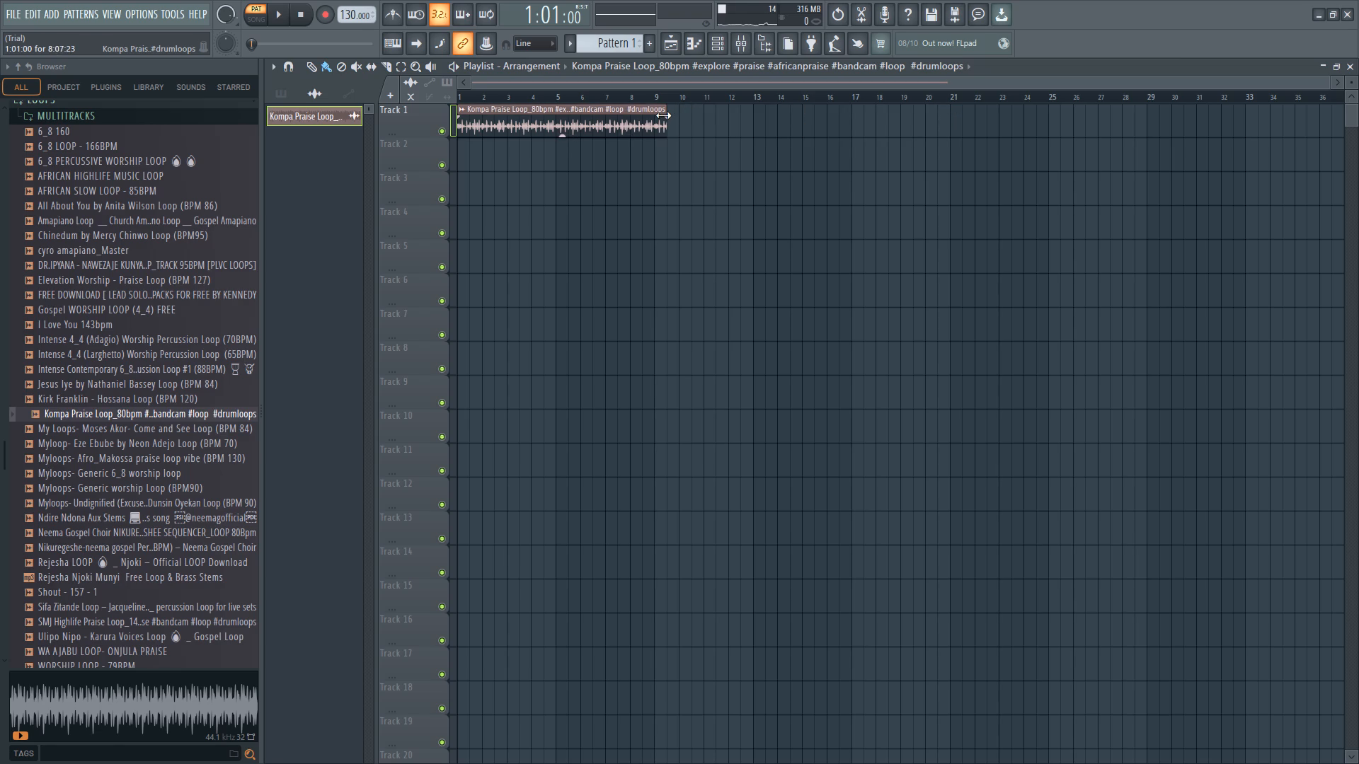
pyautogui.moveTo(663, 115); pyautogui.dragTo(661, 116)
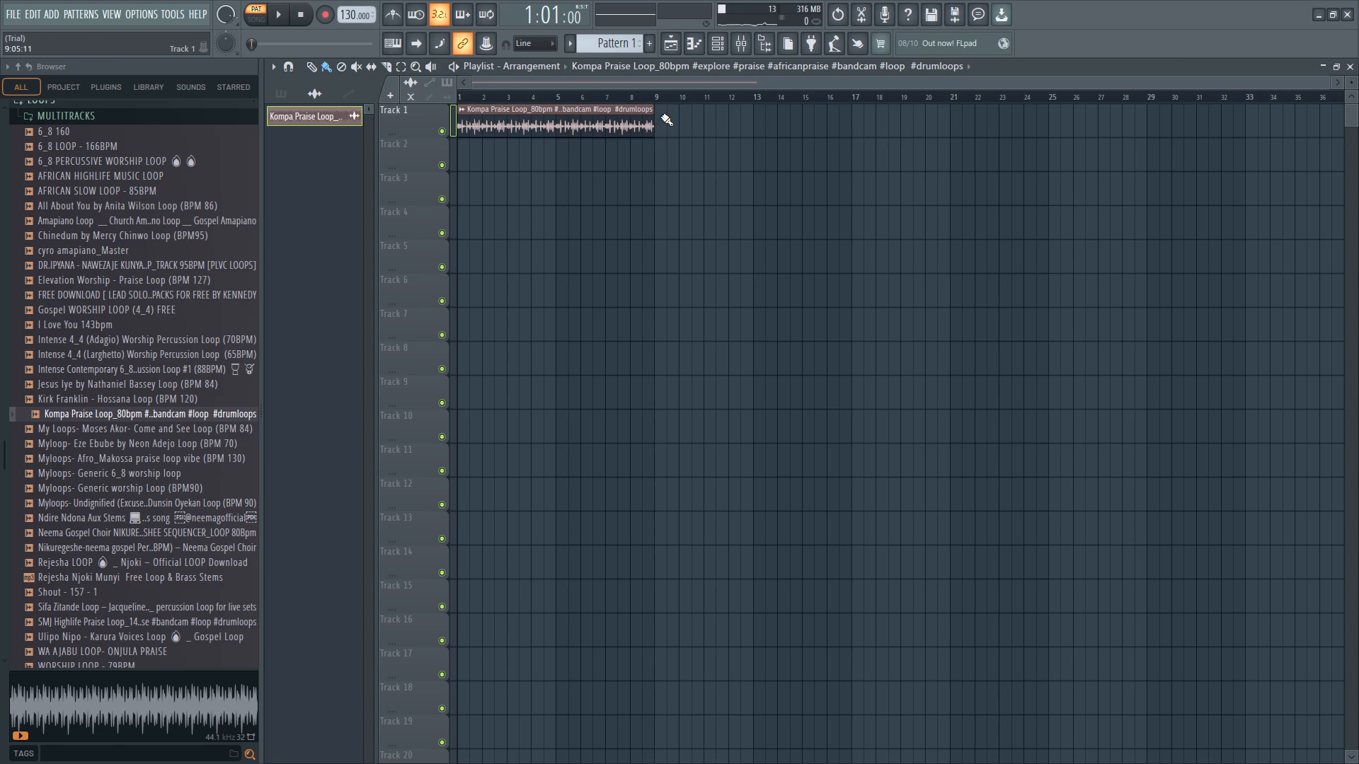
pyautogui.keyDown('ctrl'); pyautogui.scroll(3, 639, 187); pyautogui.keyUp('ctrl')
pyautogui.hscroll(6, 639, 187)
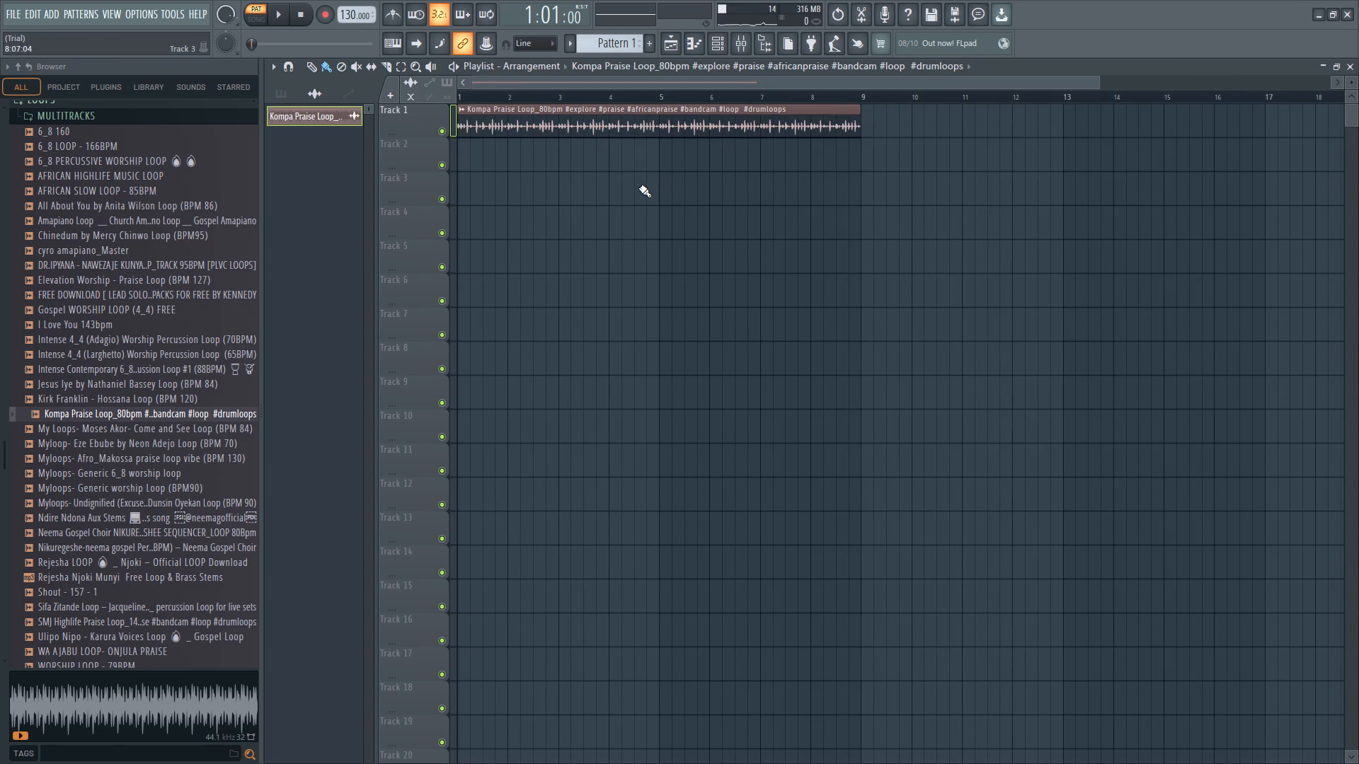
pyautogui.hscroll(15, 639, 187)
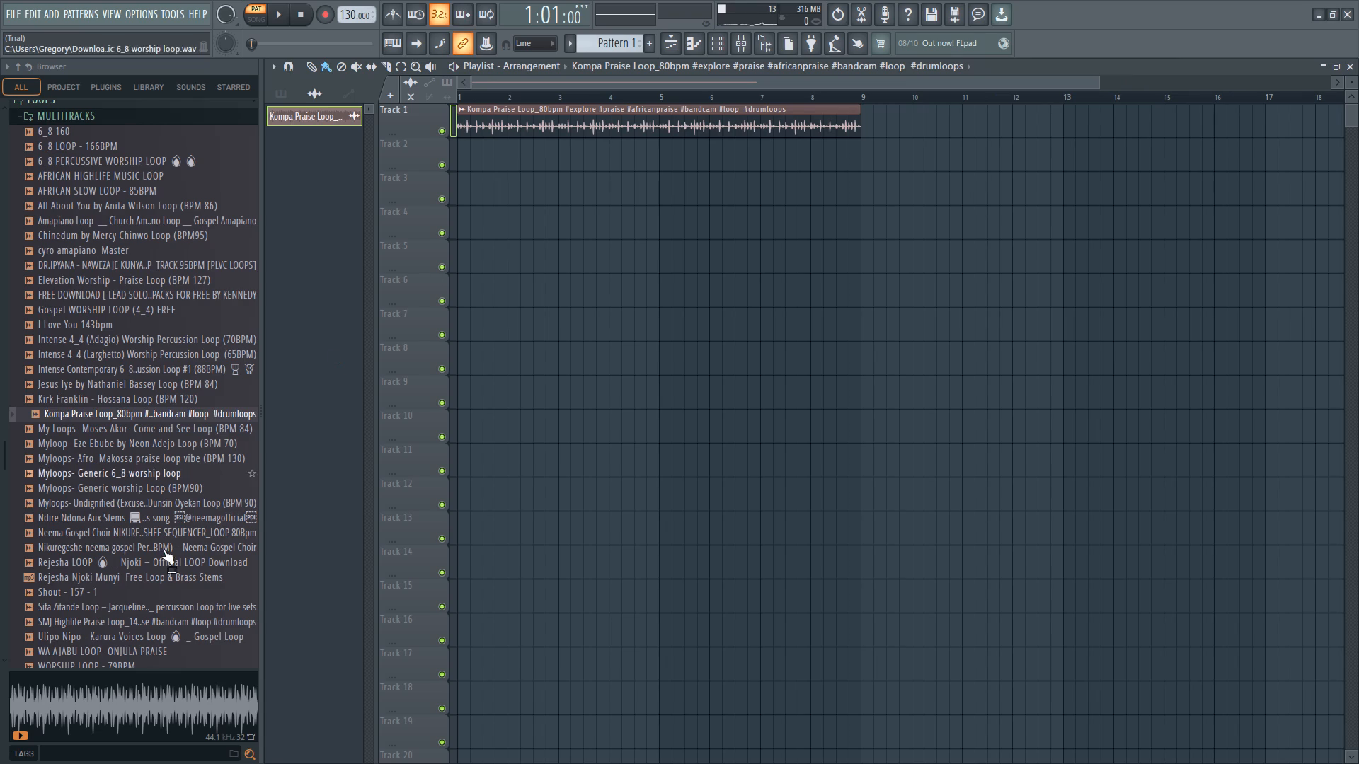
# Place the WA AJABU LOOP- ONJULA PRAISE sample from the MULTITRACKS folder at bar 1 of Track 2.
pyautogui.scroll(-1, 101, 653)
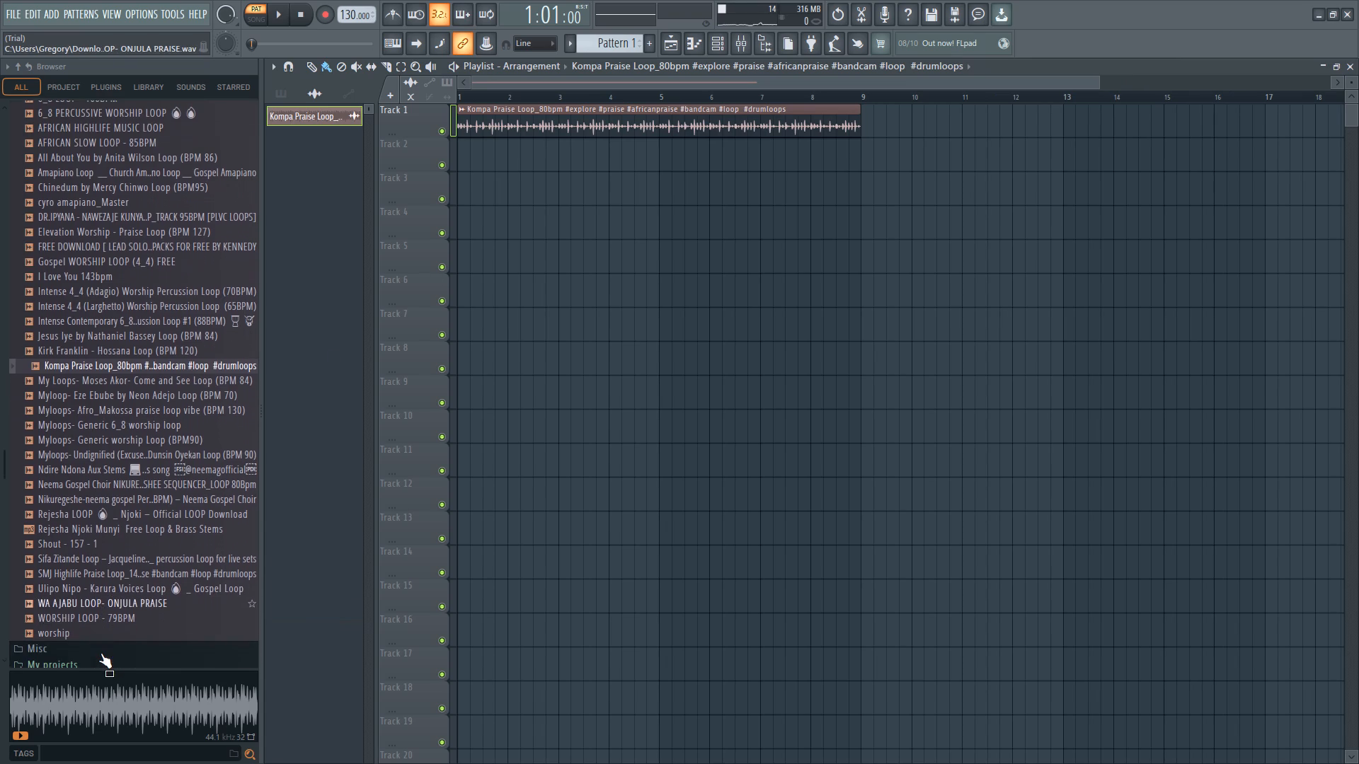
pyautogui.scroll(-1, 101, 653)
pyautogui.moveTo(113, 597); pyautogui.dragTo(505, 396)
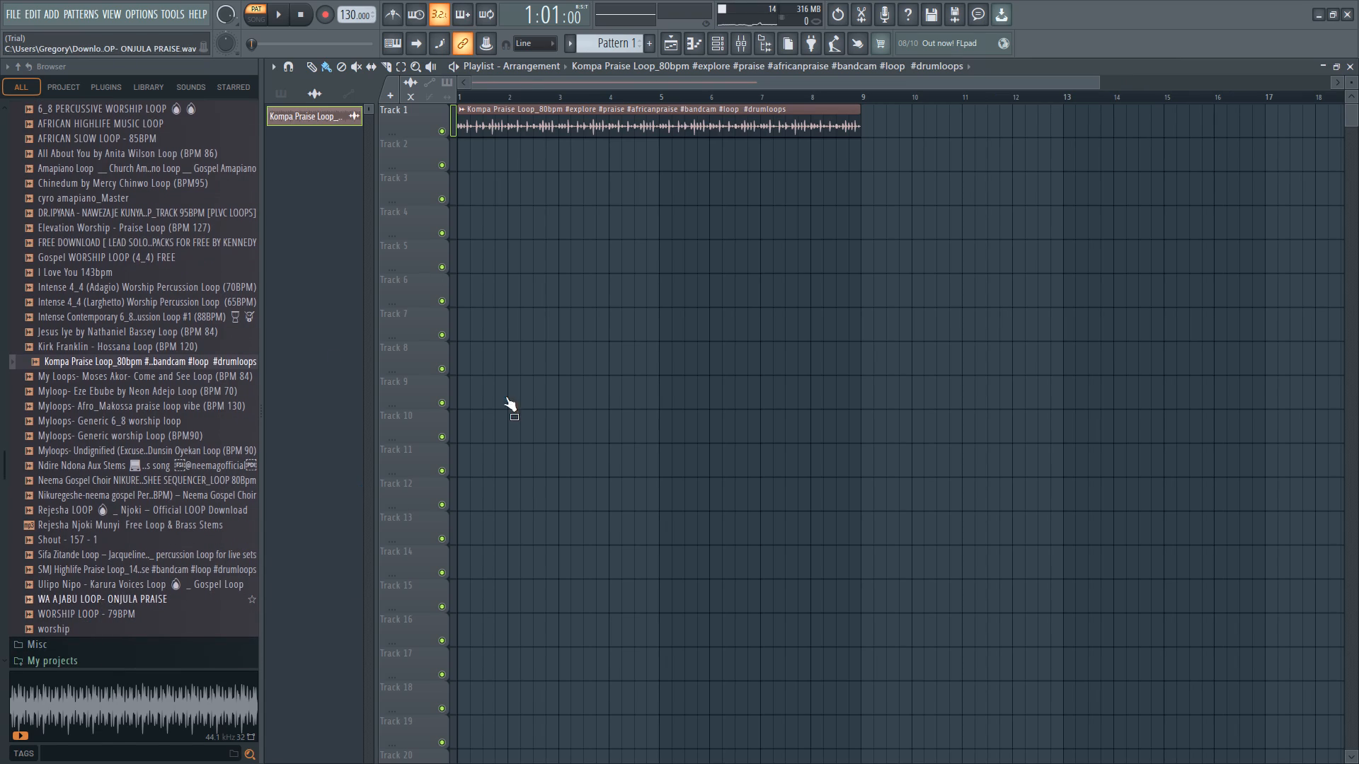
pyautogui.moveTo(505, 396); pyautogui.dragTo(471, 154)
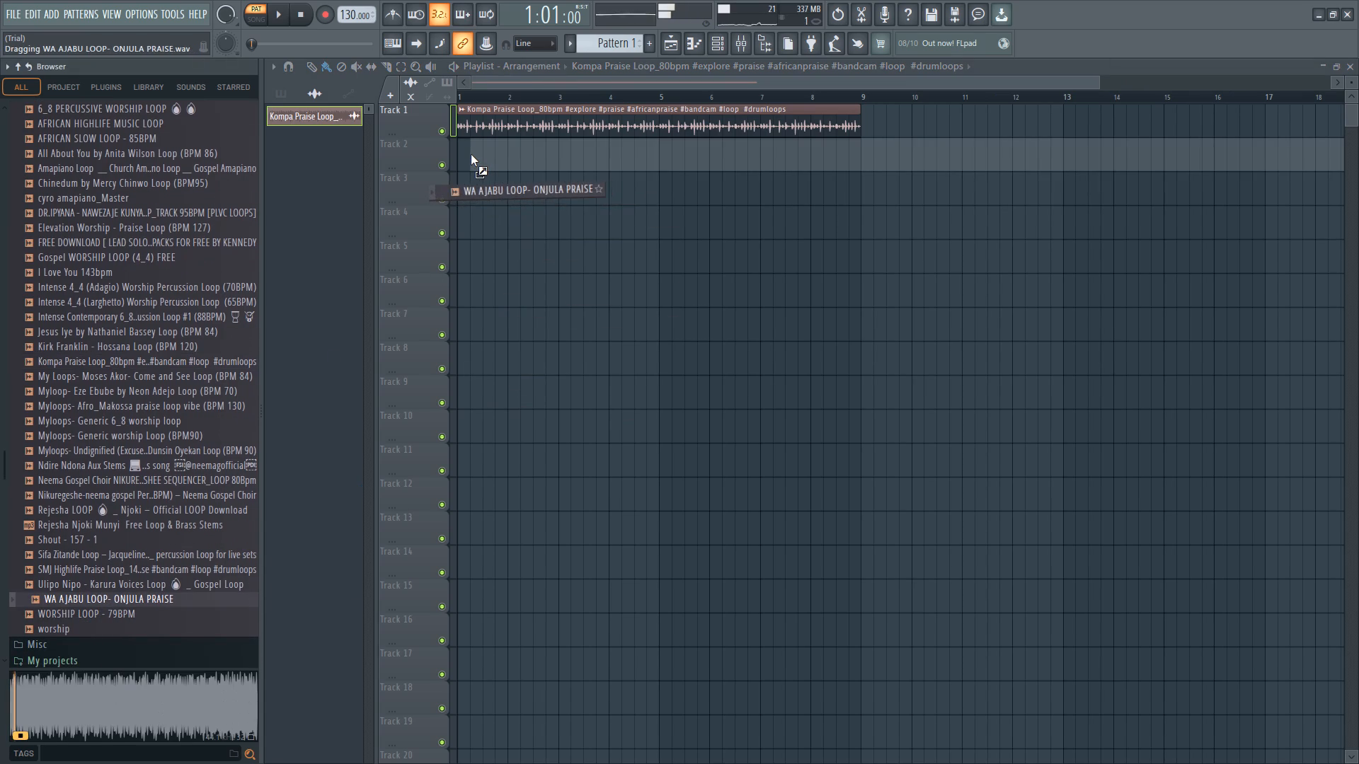
pyautogui.moveTo(471, 154); pyautogui.dragTo(461, 151)
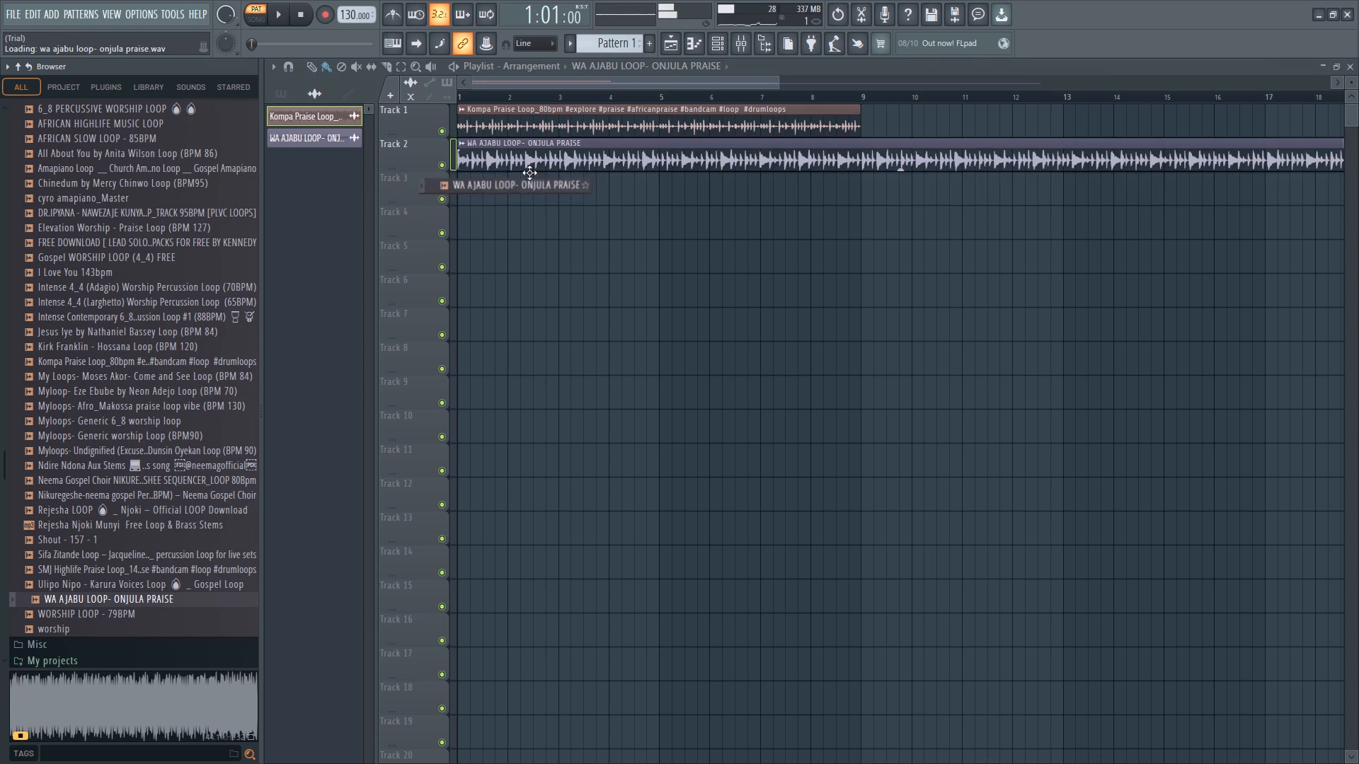
# Fit the WA AJABU LOOP clip on Track 2 to the project tempo, choosing a tempo range for its detection.
pyautogui.keyDown('ctrl'); pyautogui.scroll(-6, 596, 253); pyautogui.keyUp('ctrl')
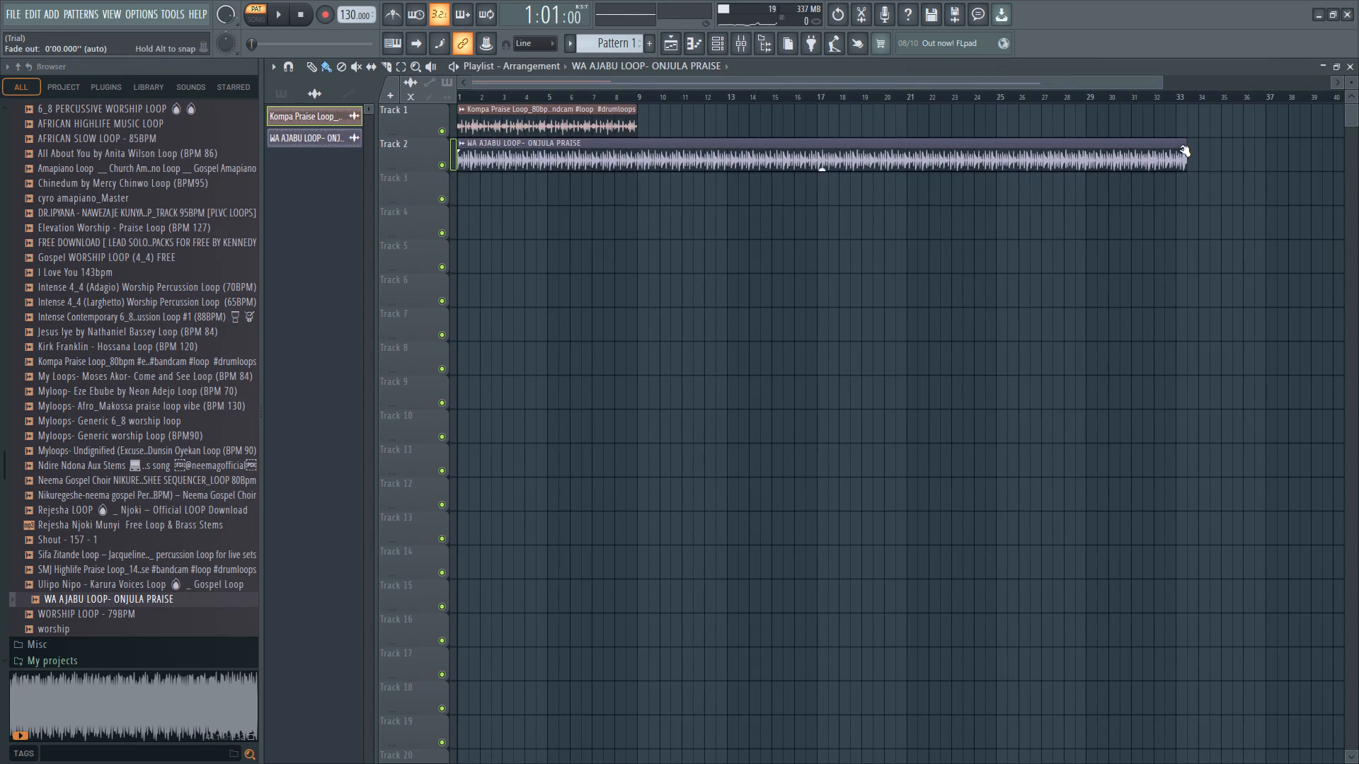
pyautogui.click(464, 144)
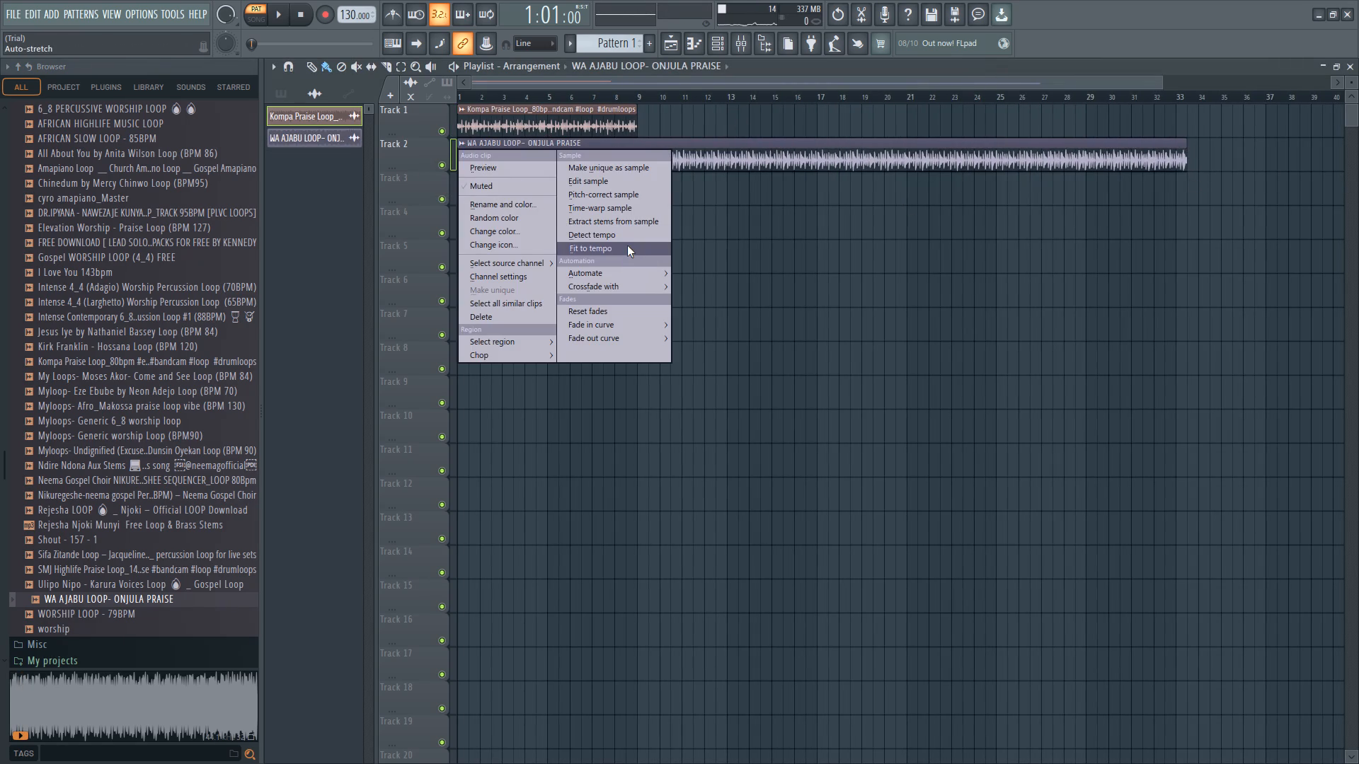
pyautogui.click(627, 245)
pyautogui.click(684, 449)
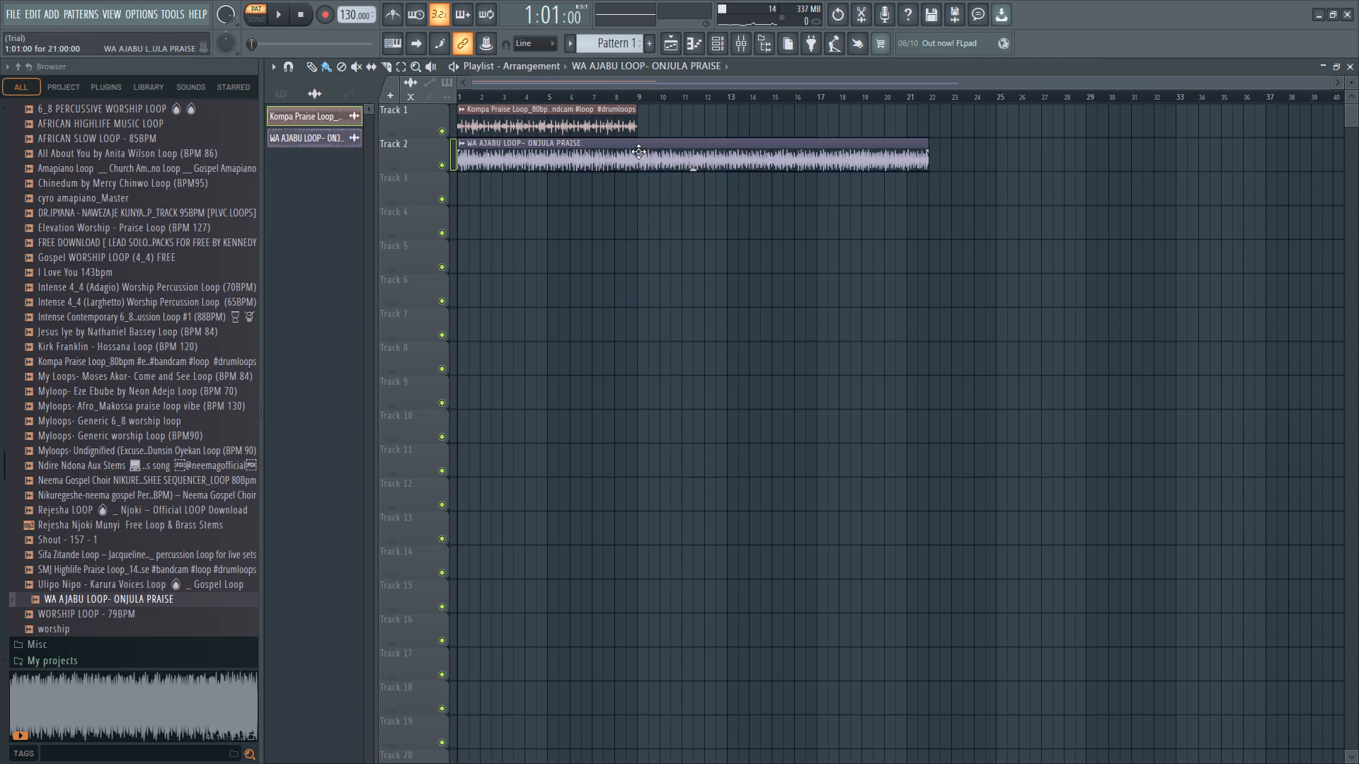
# Set the WA AJABU LOOP clip's time-stretching mode to Stretch and close its channel settings.
pyautogui.doubleClick(622, 141)
pyautogui.click(622, 198)
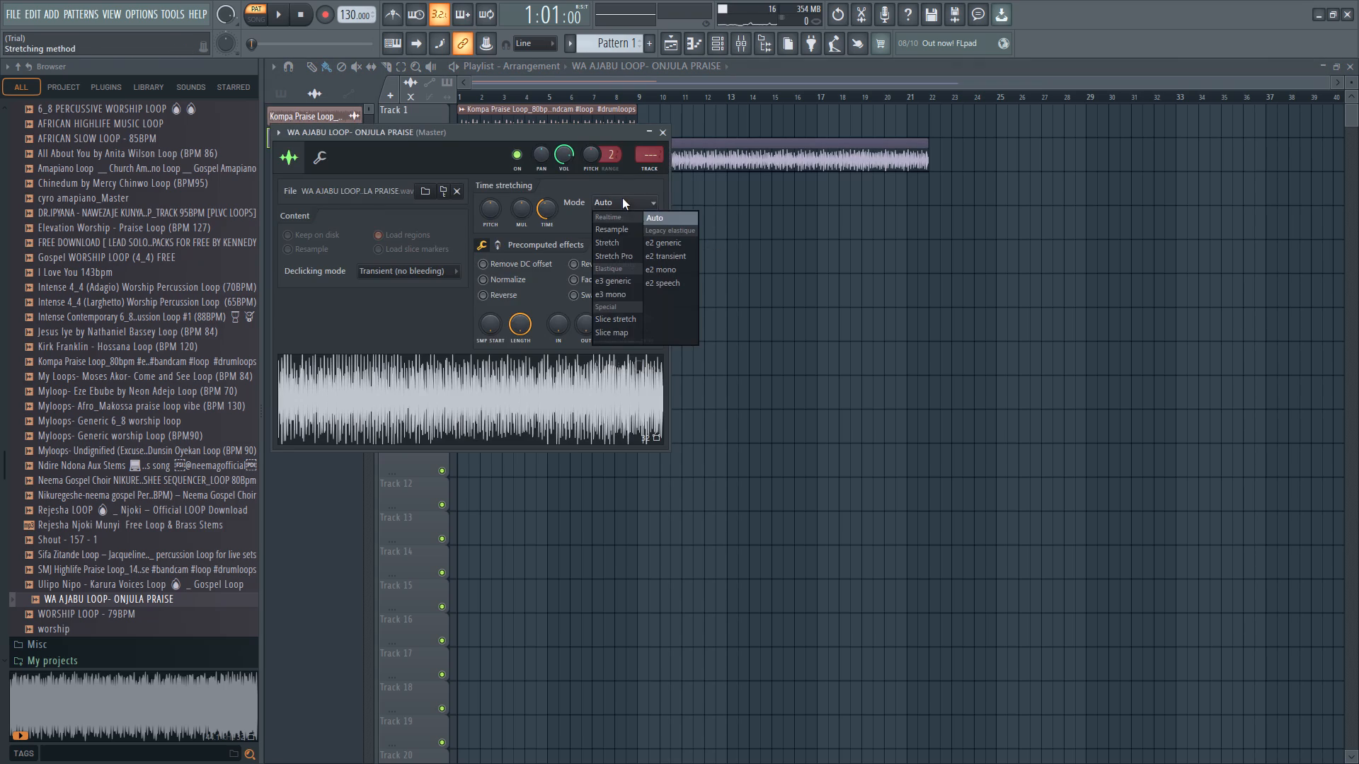
pyautogui.click(623, 241)
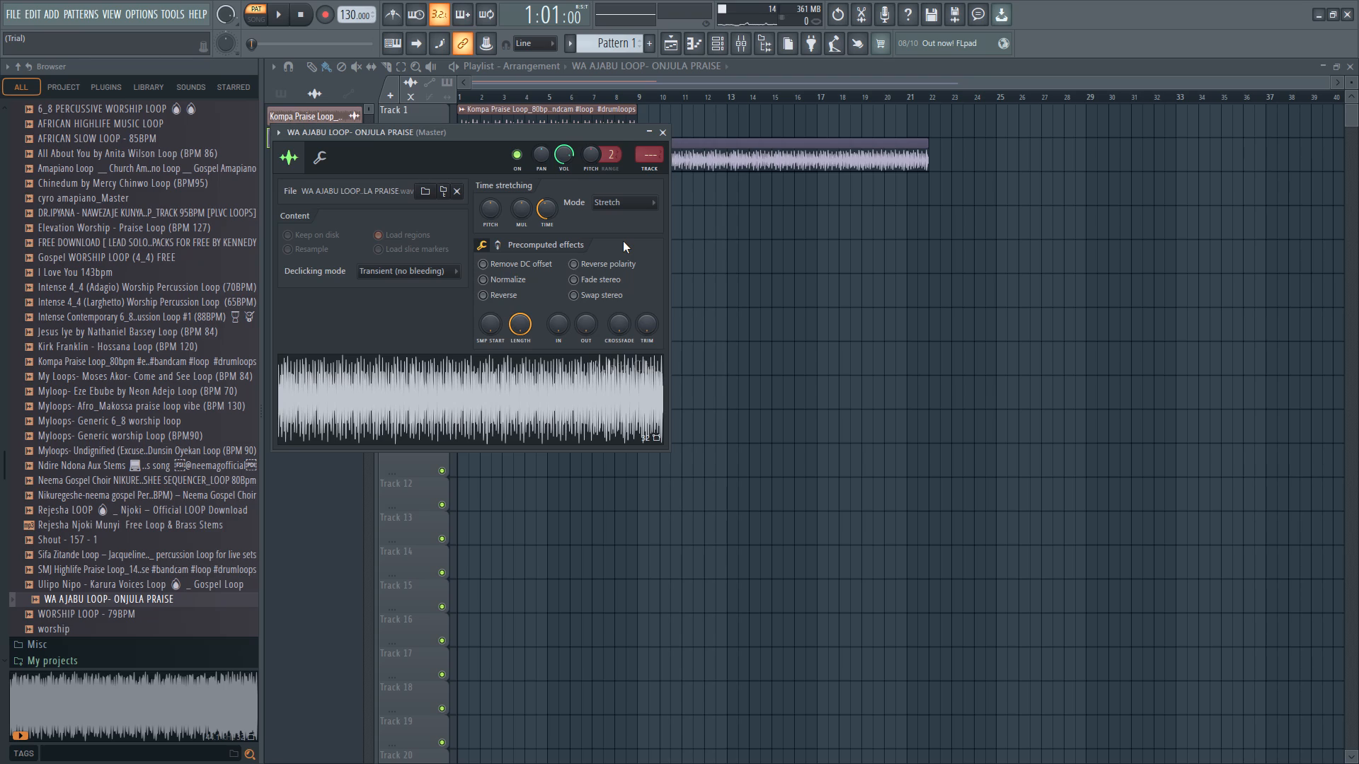
pyautogui.click(726, 149)
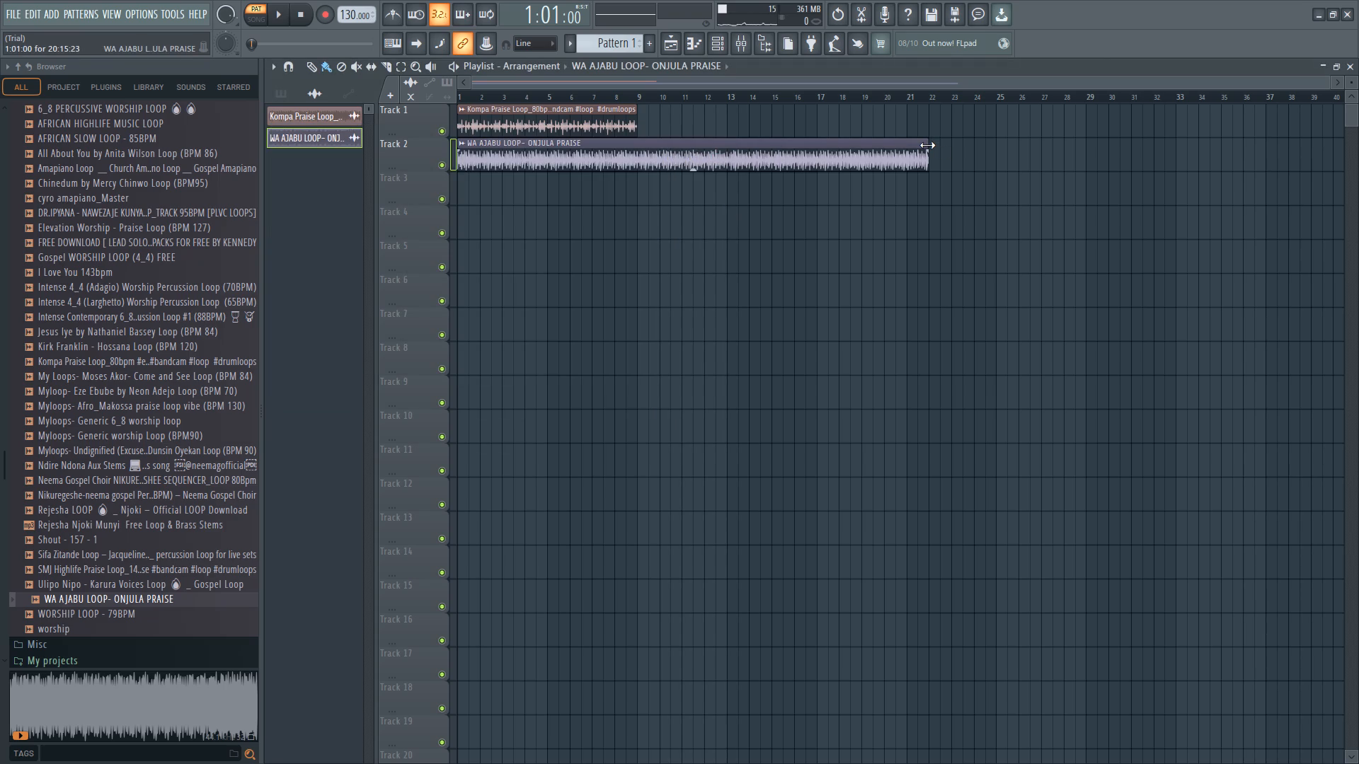
# Shorten the WA AJABU LOOP clip on Track 2 to end at bar 9, level with the Track 1 clip.
pyautogui.moveTo(927, 145); pyautogui.dragTo(631, 125)
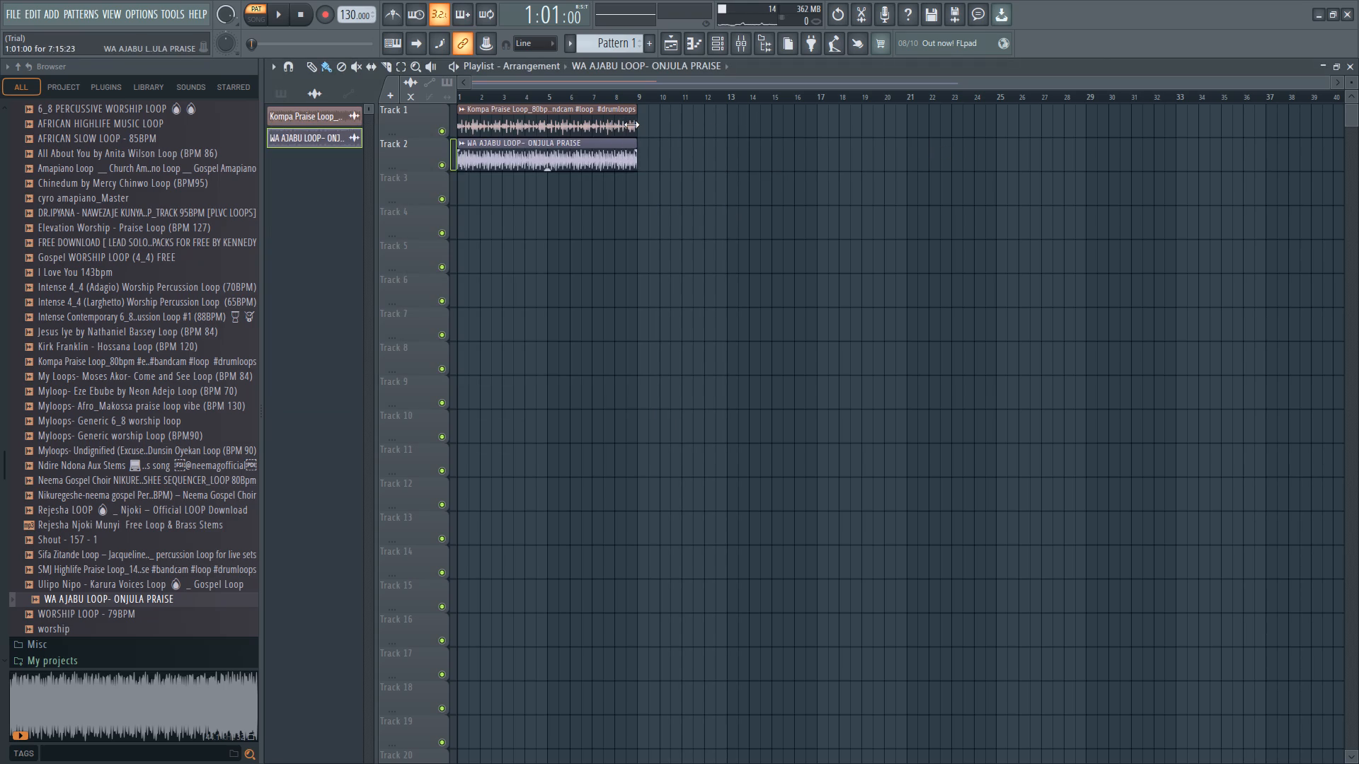
pyautogui.moveTo(631, 125); pyautogui.dragTo(633, 125)
pyautogui.keyDown('ctrl'); pyautogui.scroll(4, 637, 178); pyautogui.keyUp('ctrl')
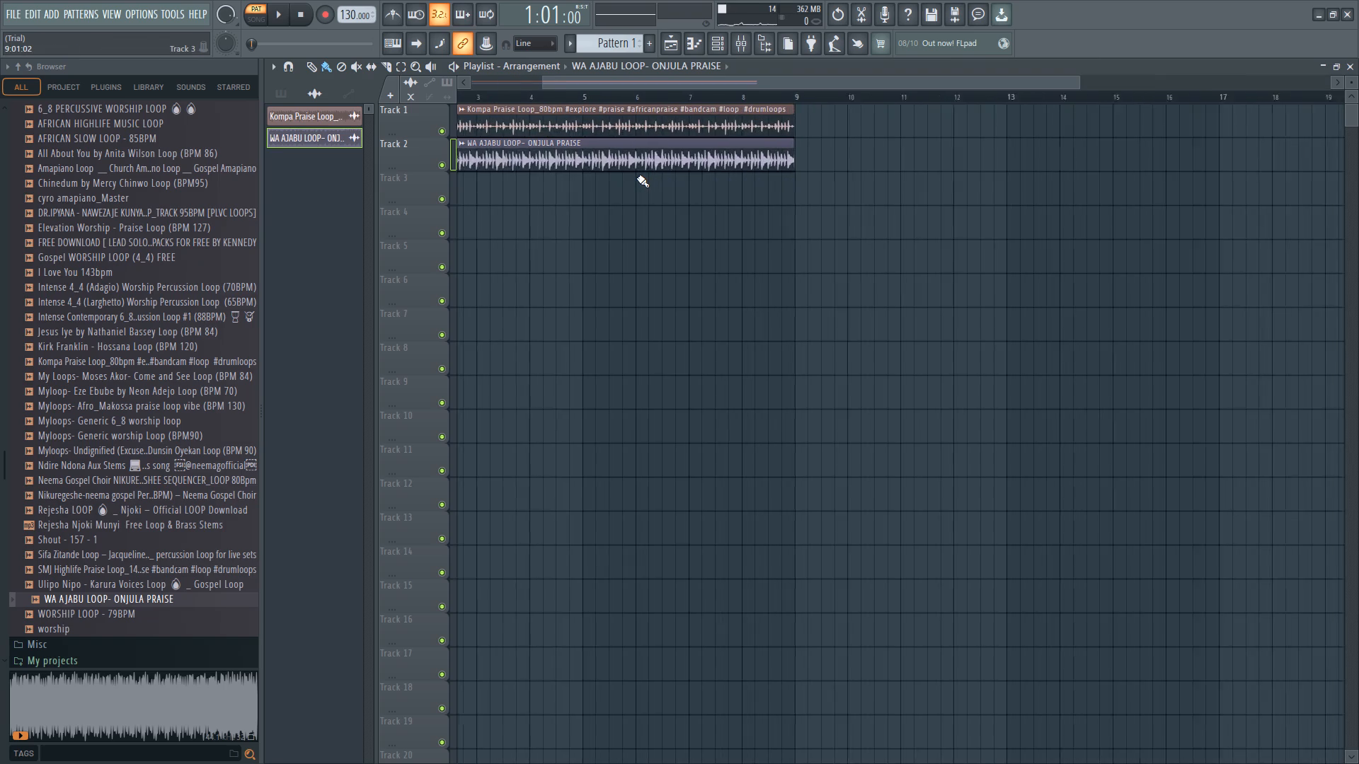
pyautogui.keyDown('ctrl'); pyautogui.scroll(1, 637, 178); pyautogui.keyUp('ctrl')
pyautogui.hscroll(10, 637, 178)
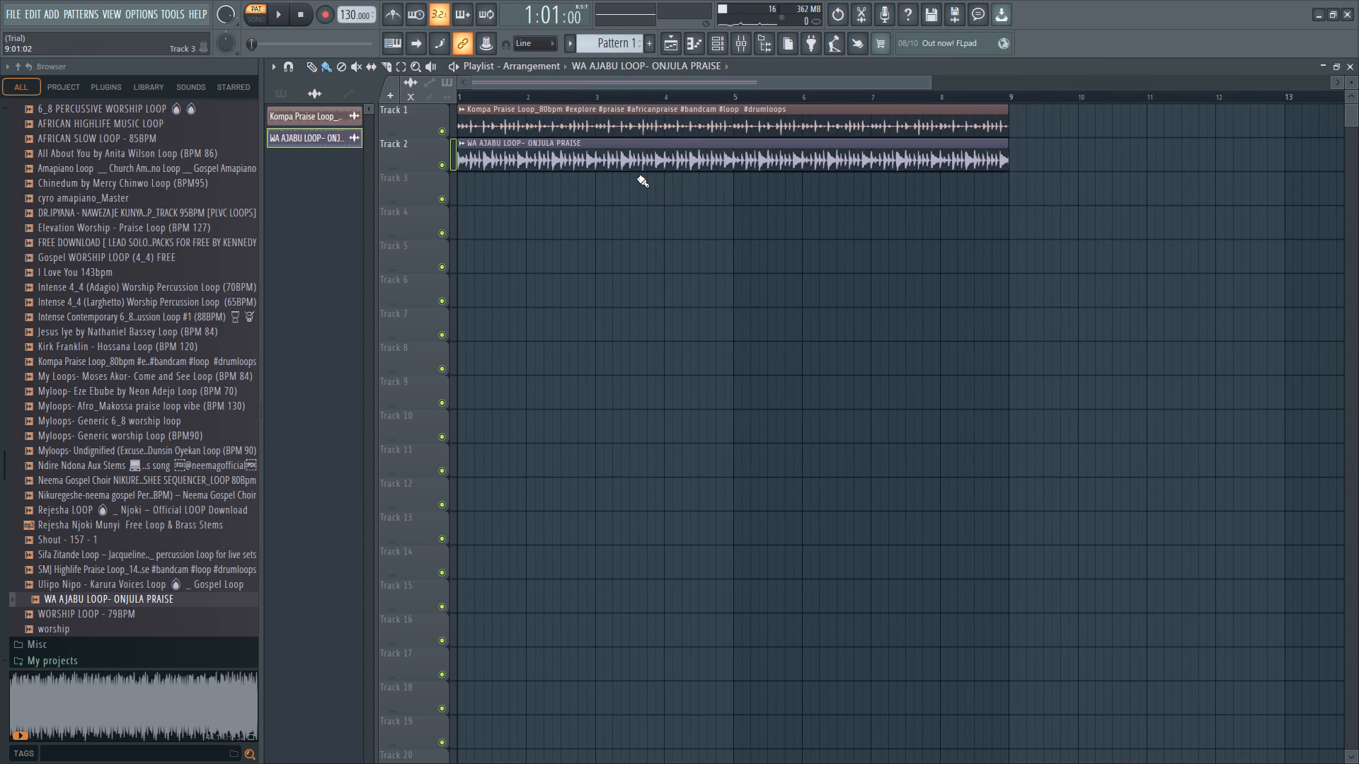
pyautogui.hscroll(6, 637, 178)
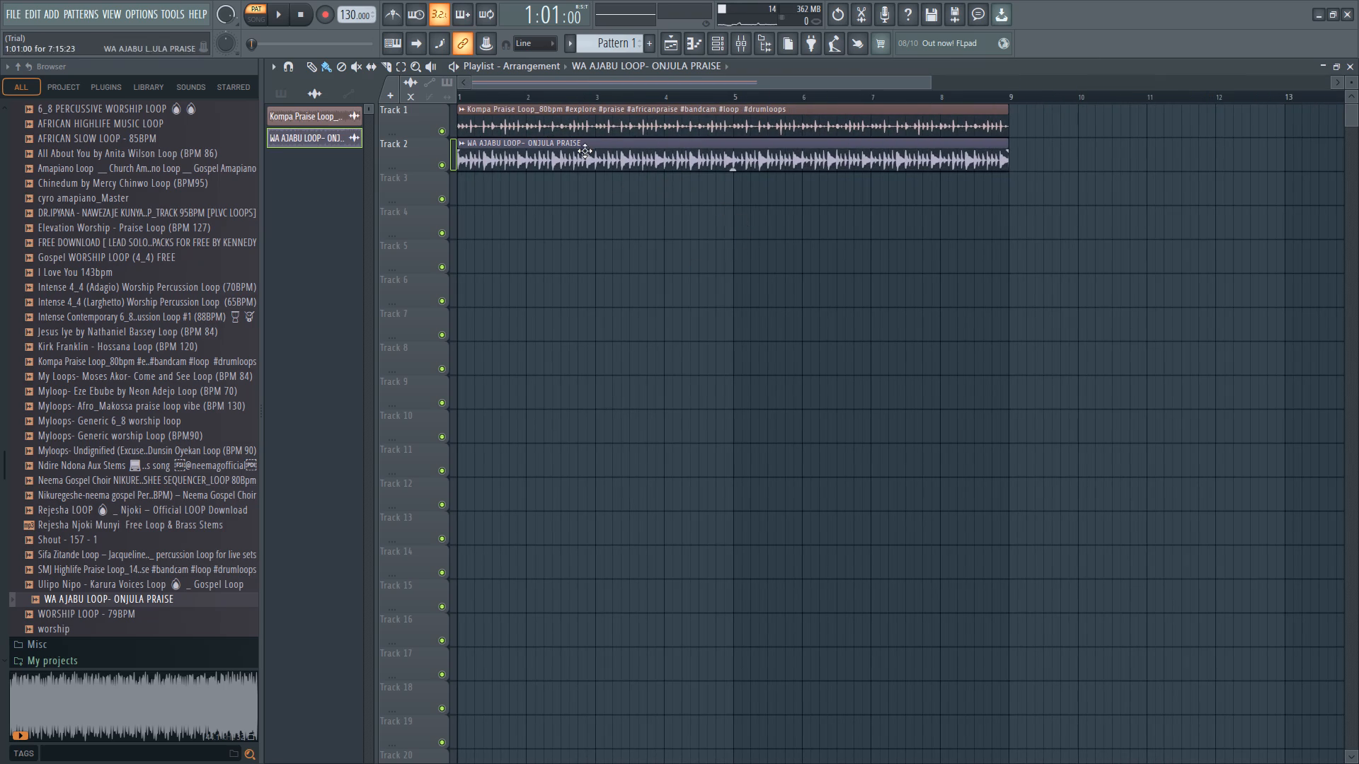
# Set the project tempo to 92 BPM.
pyautogui.scroll(-1, 350, 16)
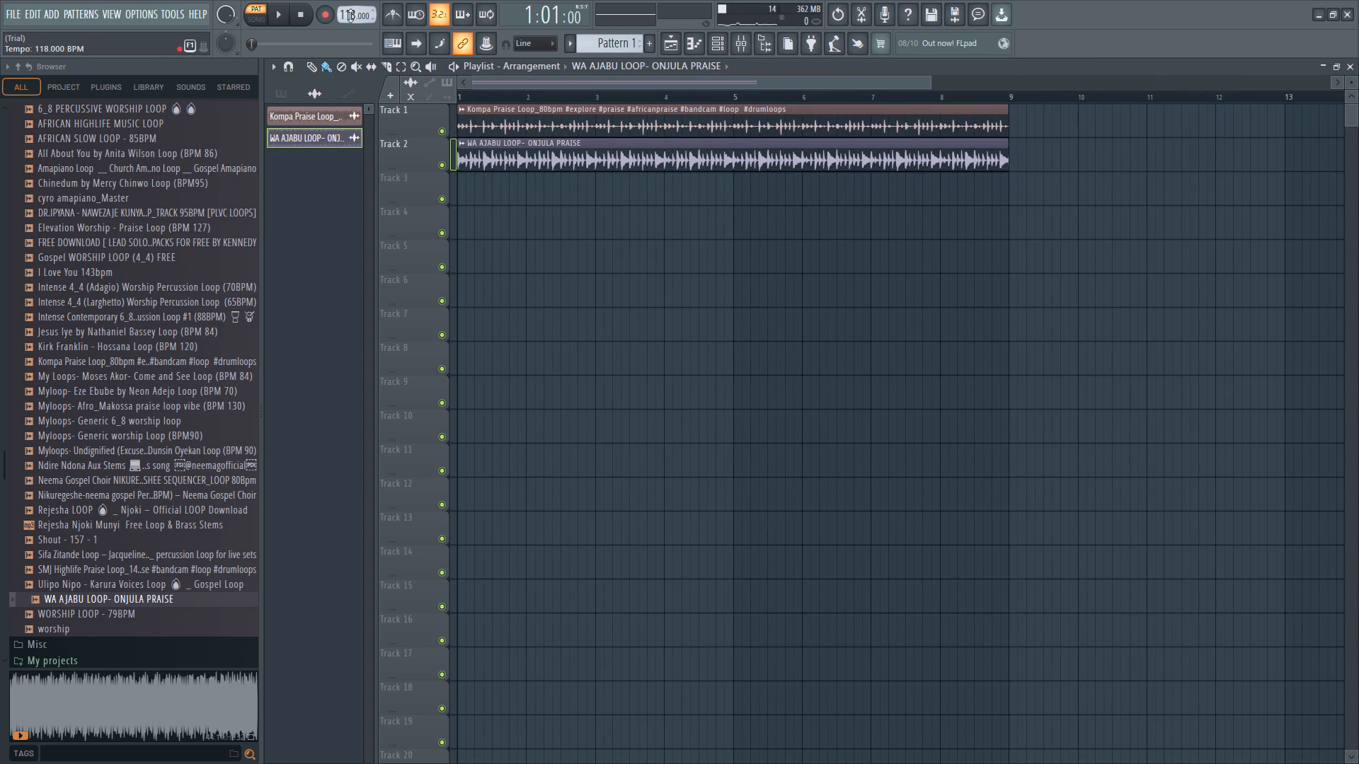
pyautogui.scroll(-2, 350, 16)
# Switch playback from pattern mode to song mode.
pyautogui.click(256, 16)
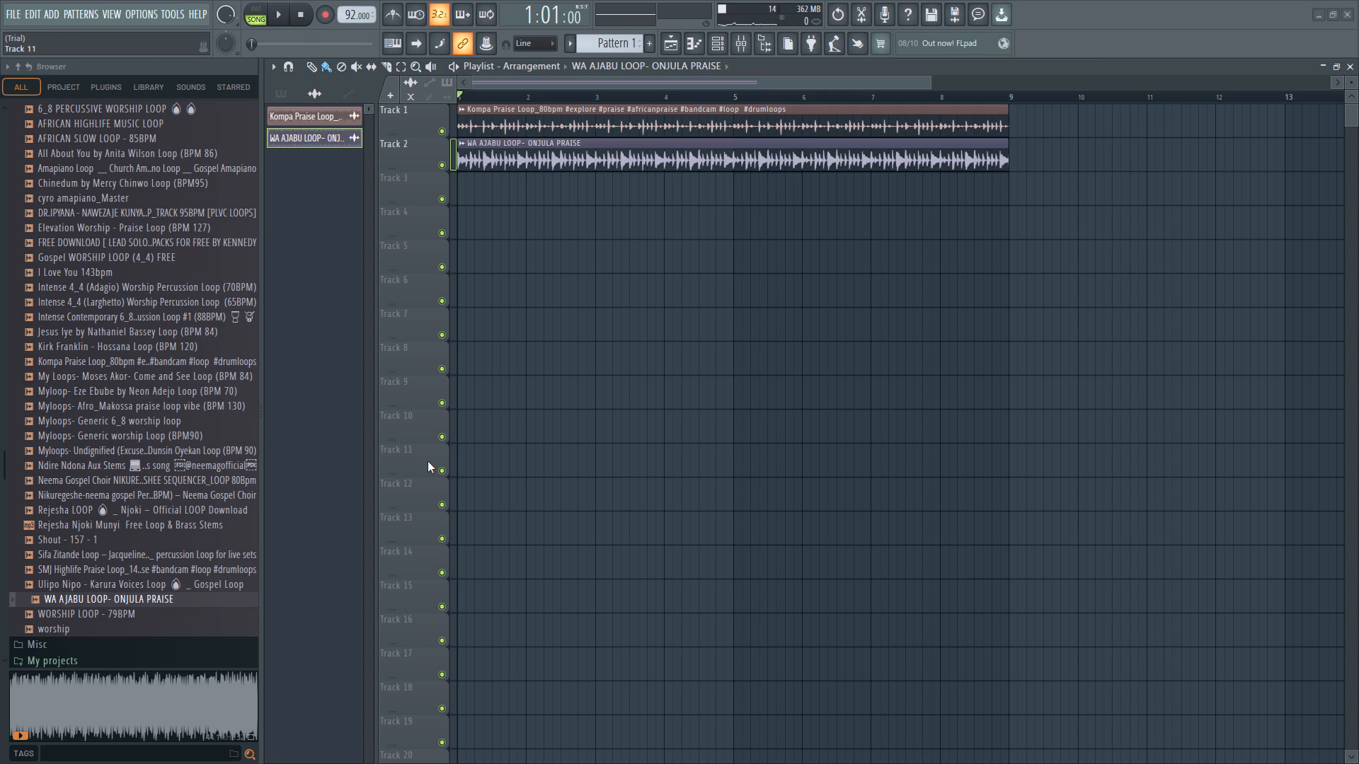
# Open a second FL Studio 2024 instance and dismiss its welcome window to reach an empty project.
pyautogui.rightClick(1031, 755)
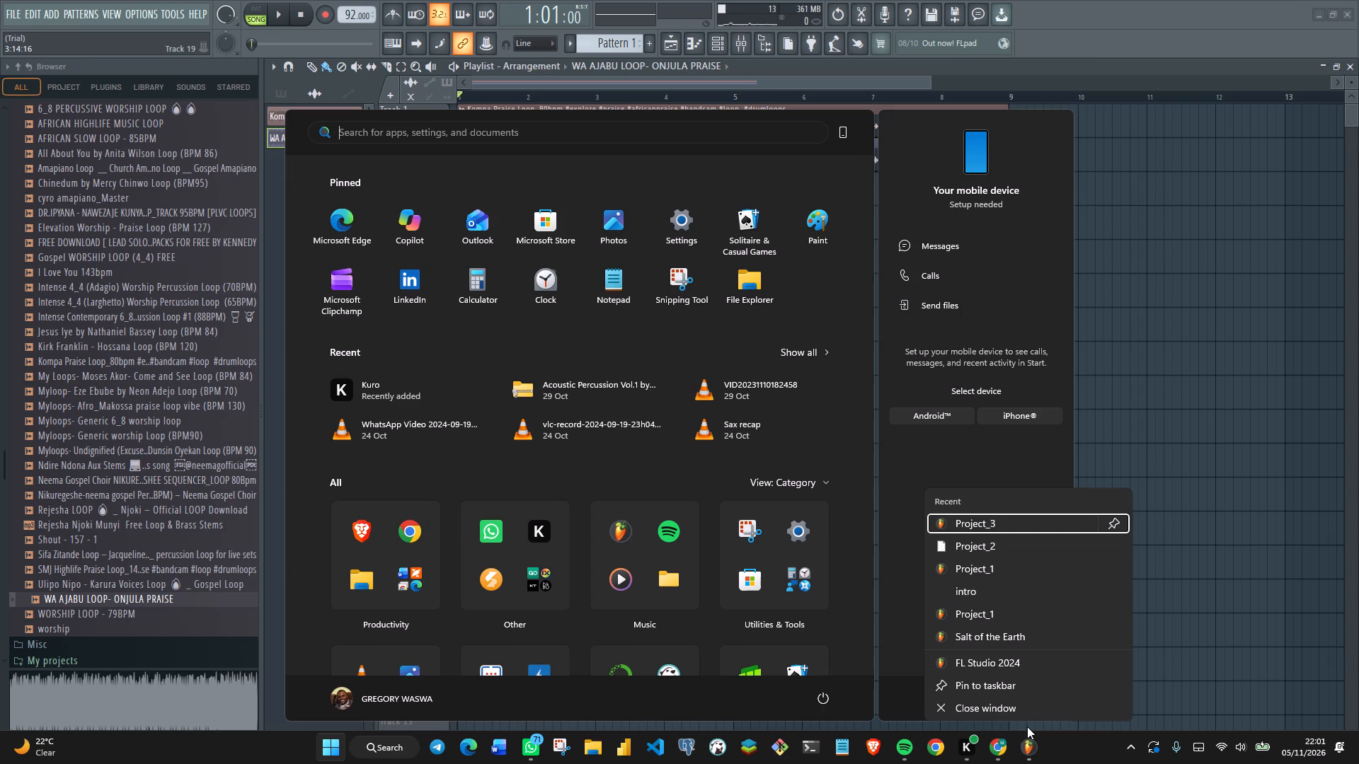
pyautogui.click(1011, 660)
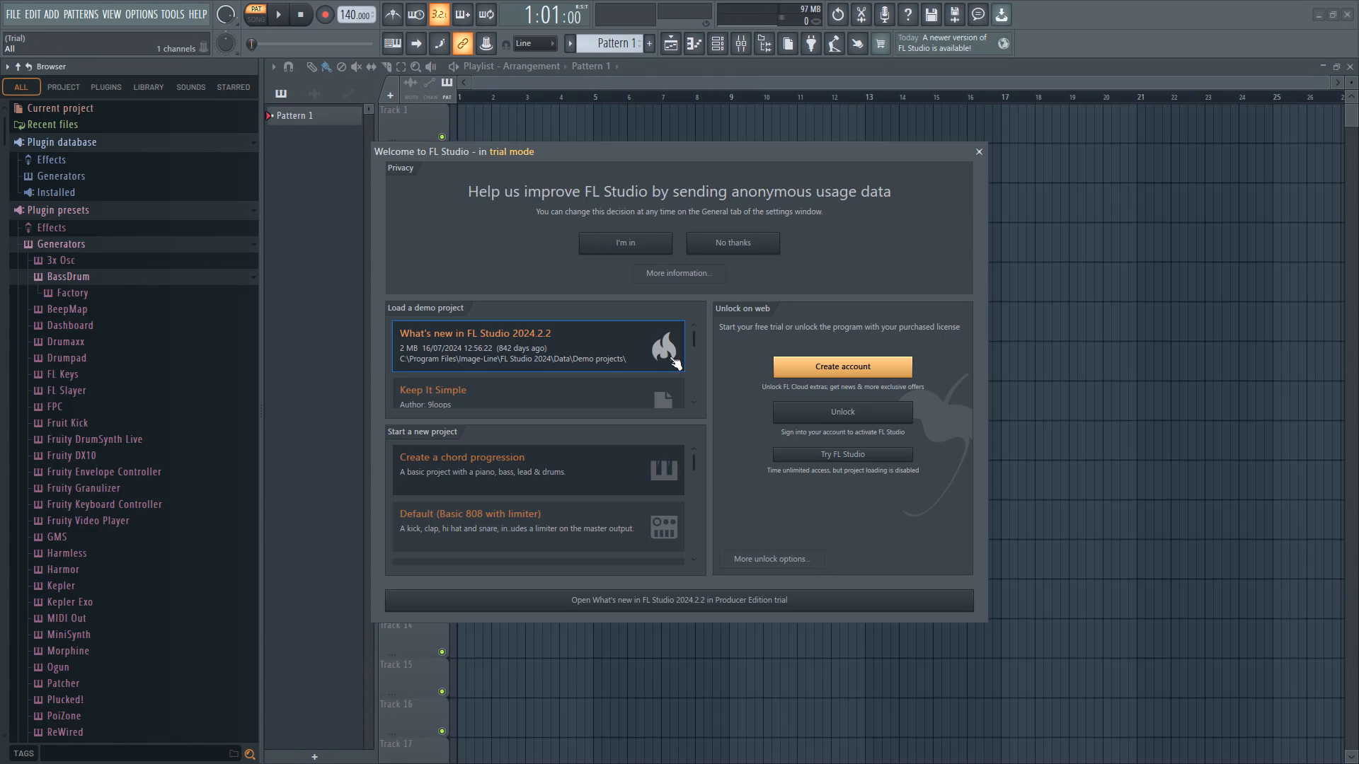
pyautogui.click(979, 152)
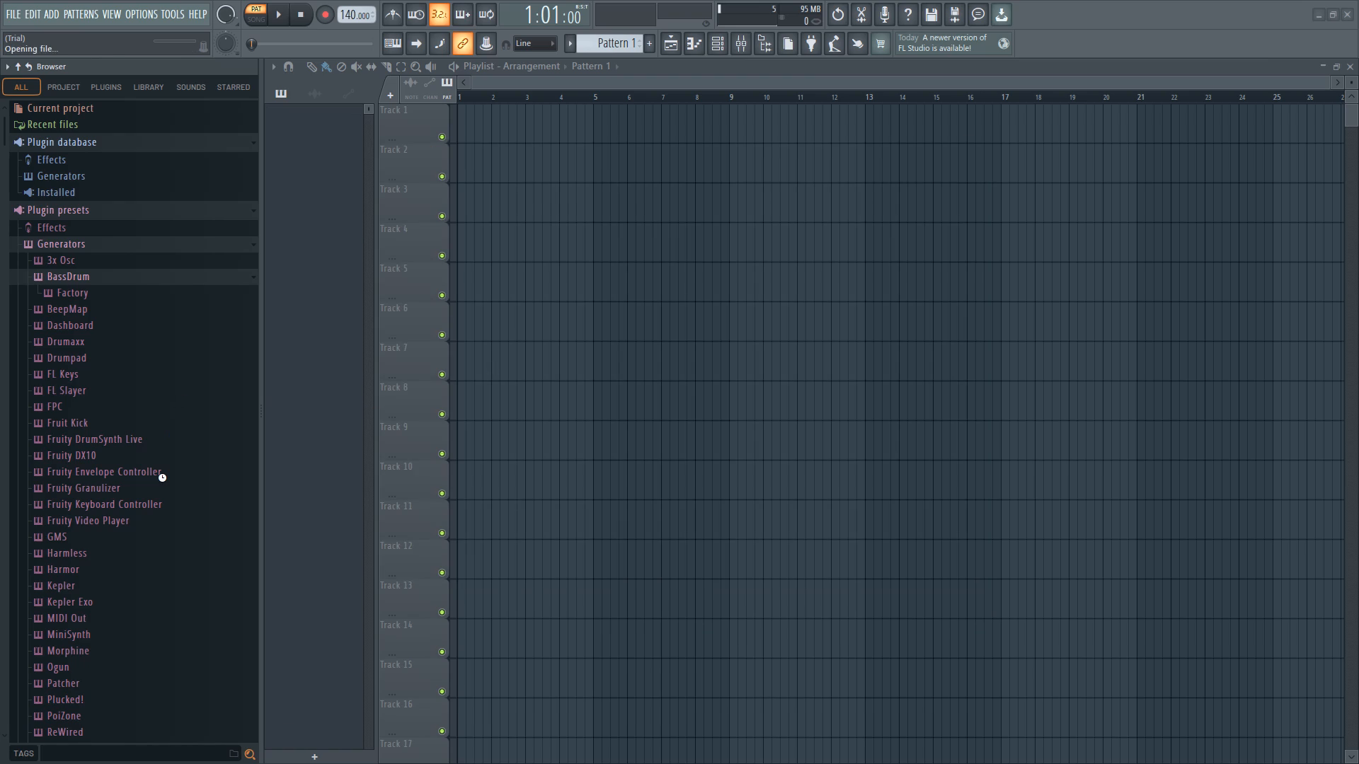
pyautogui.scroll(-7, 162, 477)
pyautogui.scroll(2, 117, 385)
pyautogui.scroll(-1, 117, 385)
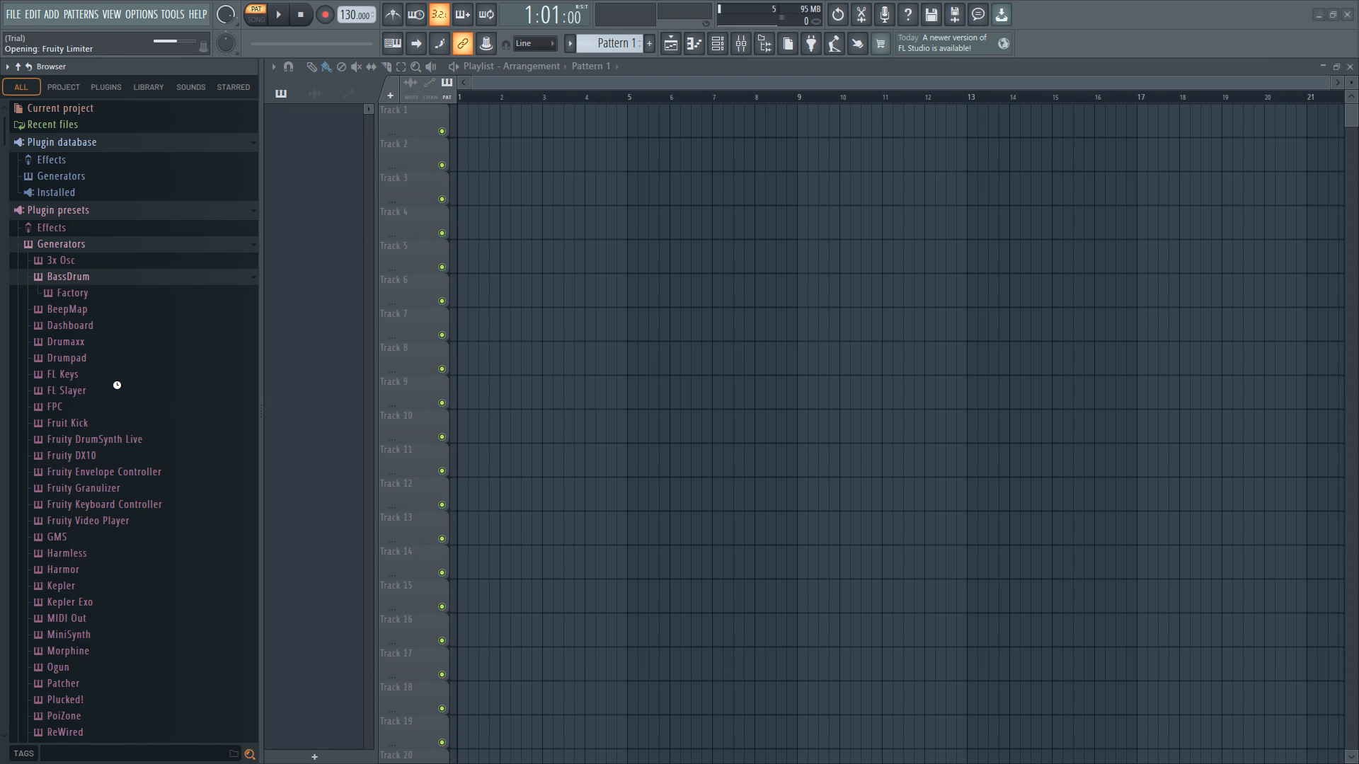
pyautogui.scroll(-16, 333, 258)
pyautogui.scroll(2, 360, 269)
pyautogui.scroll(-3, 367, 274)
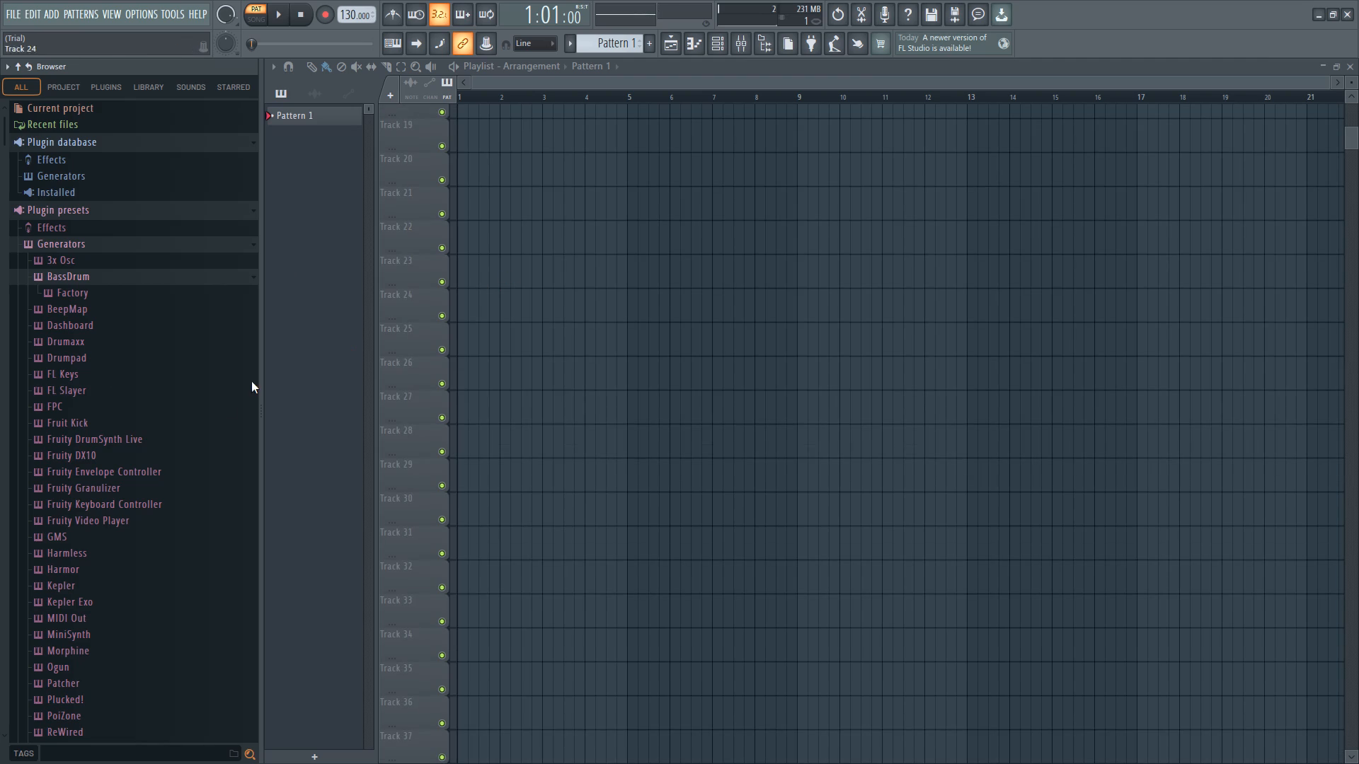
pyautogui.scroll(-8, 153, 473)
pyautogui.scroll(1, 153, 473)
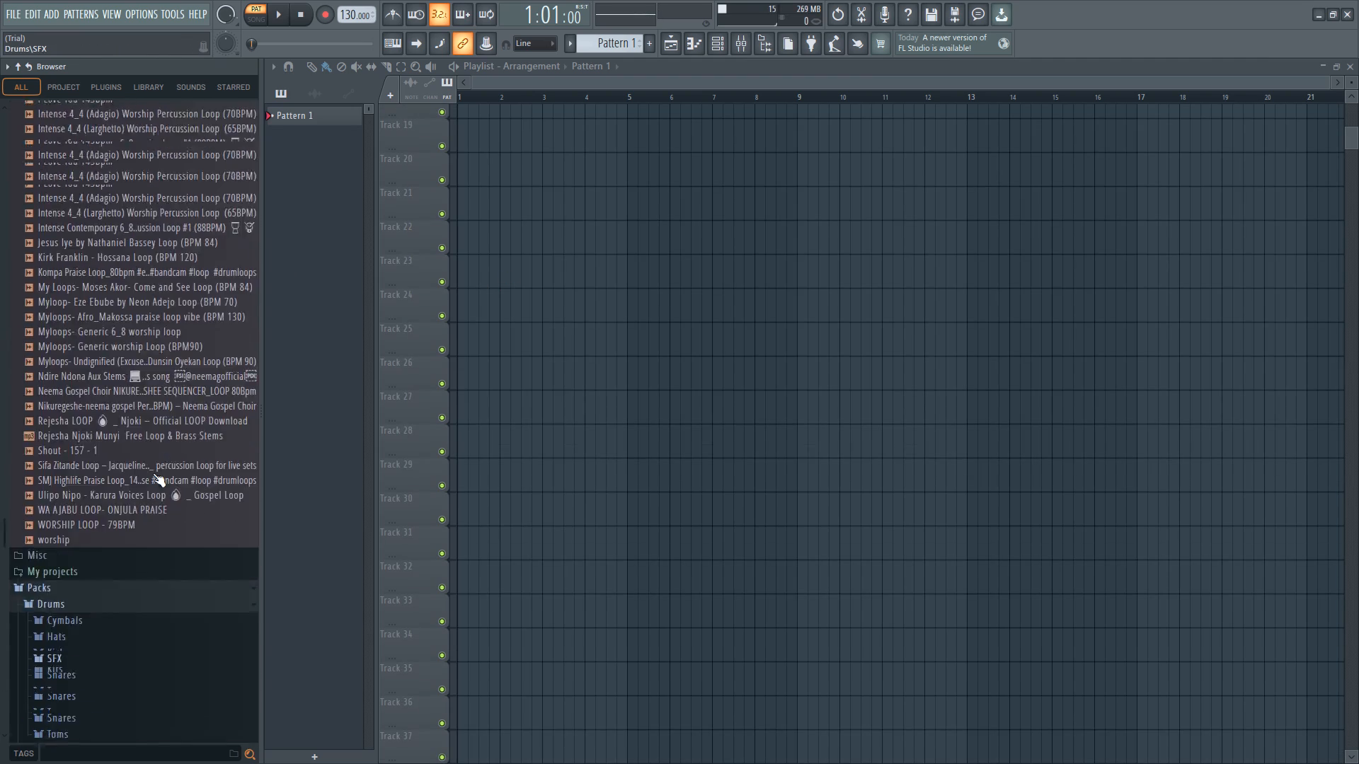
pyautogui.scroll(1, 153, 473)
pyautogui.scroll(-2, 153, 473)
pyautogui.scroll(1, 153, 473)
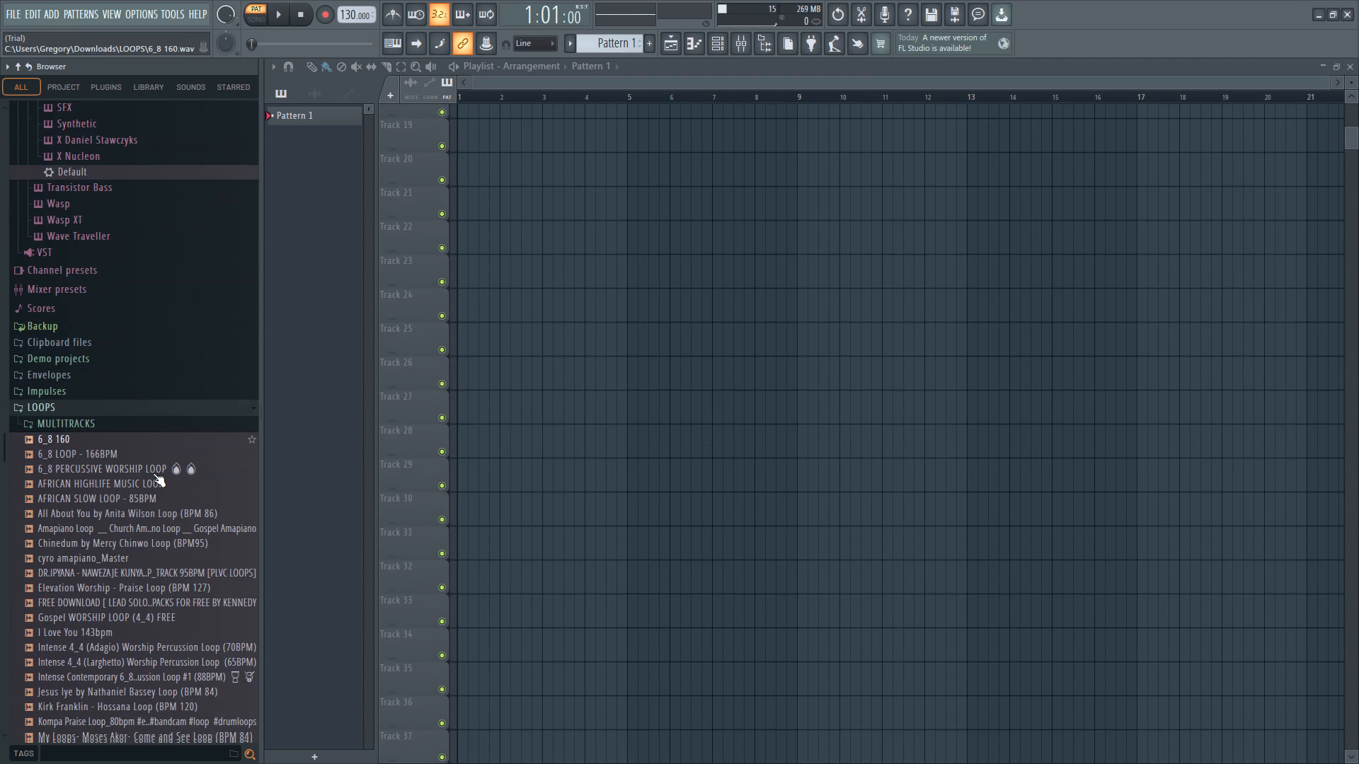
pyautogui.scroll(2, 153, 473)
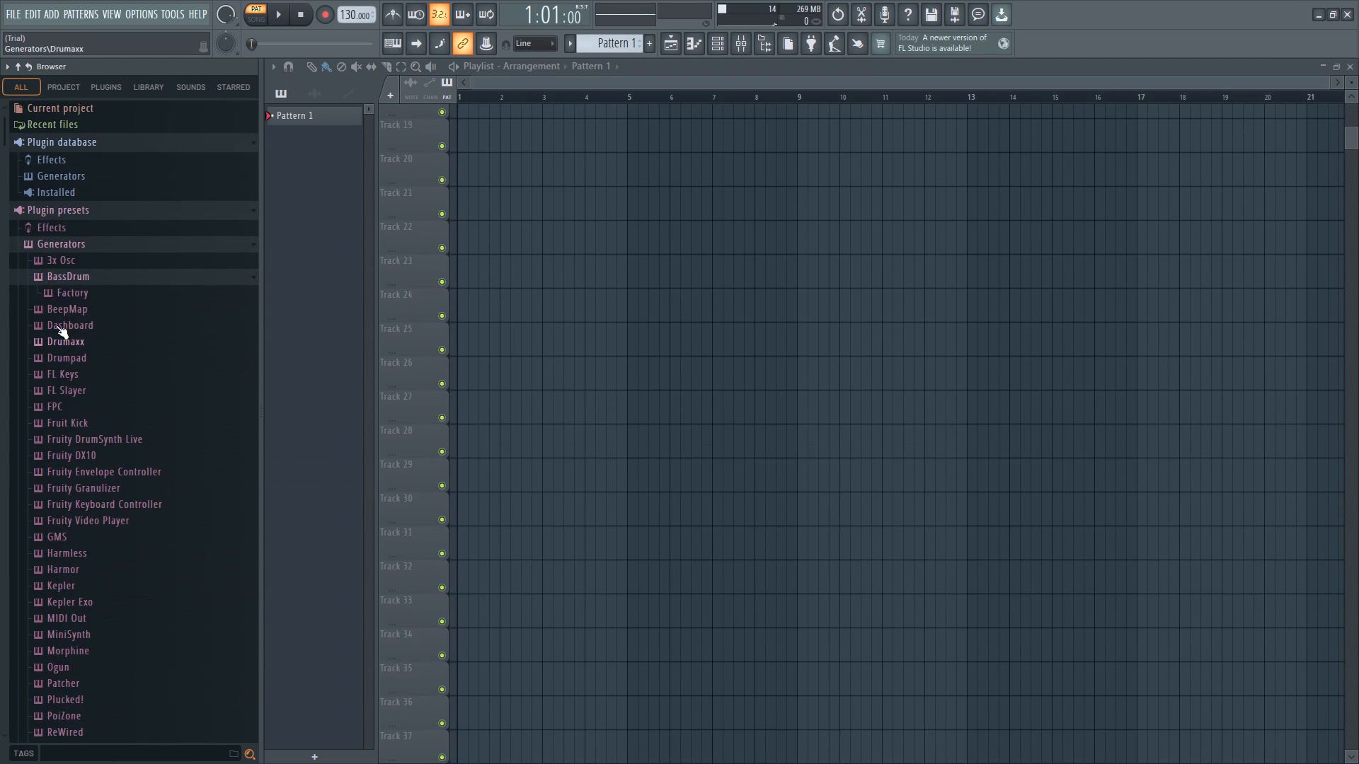
# Collapse the Generators folder and add the Intense 4_4 (Adagio) Worship Percussion Loop (70BPM) from LOOPS to the playlist.
pyautogui.click(30, 248)
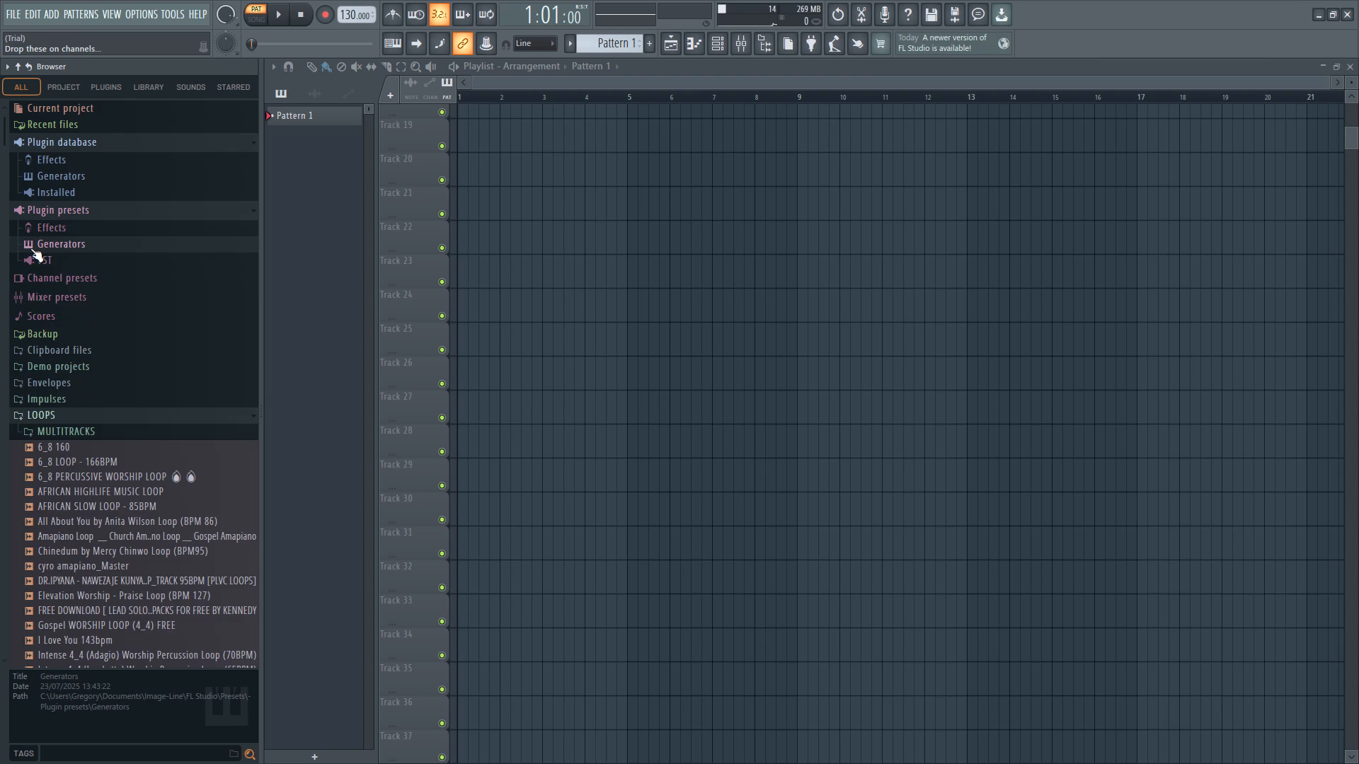
pyautogui.scroll(-1, 98, 393)
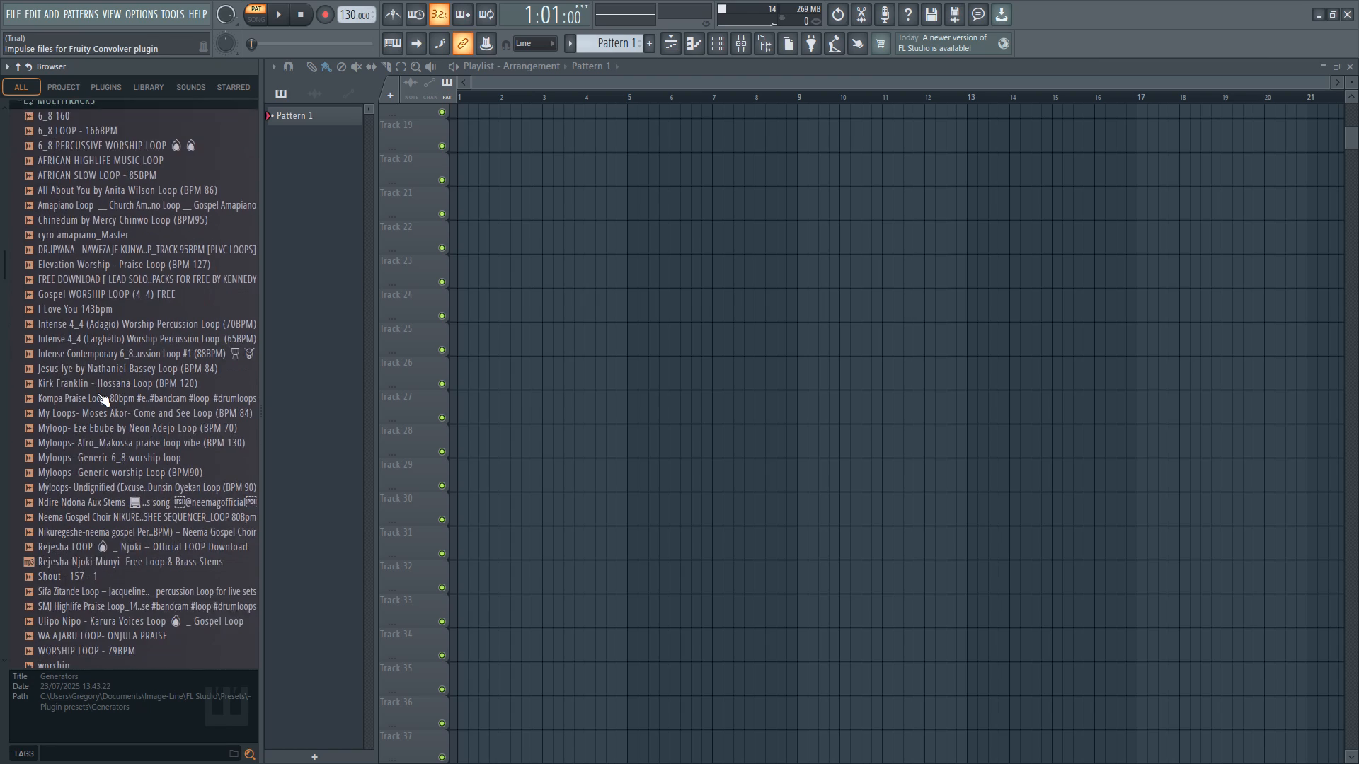
pyautogui.scroll(-1, 98, 393)
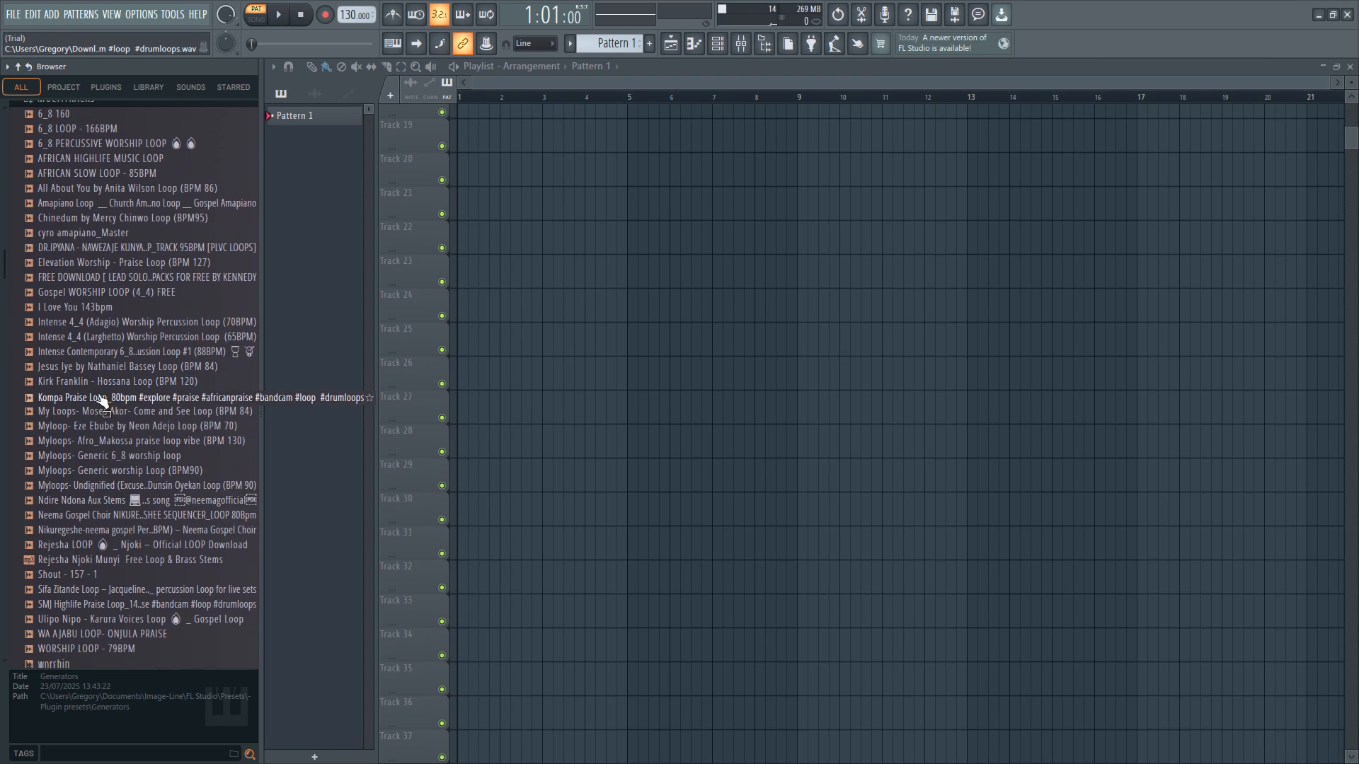
pyautogui.scroll(-1, 98, 393)
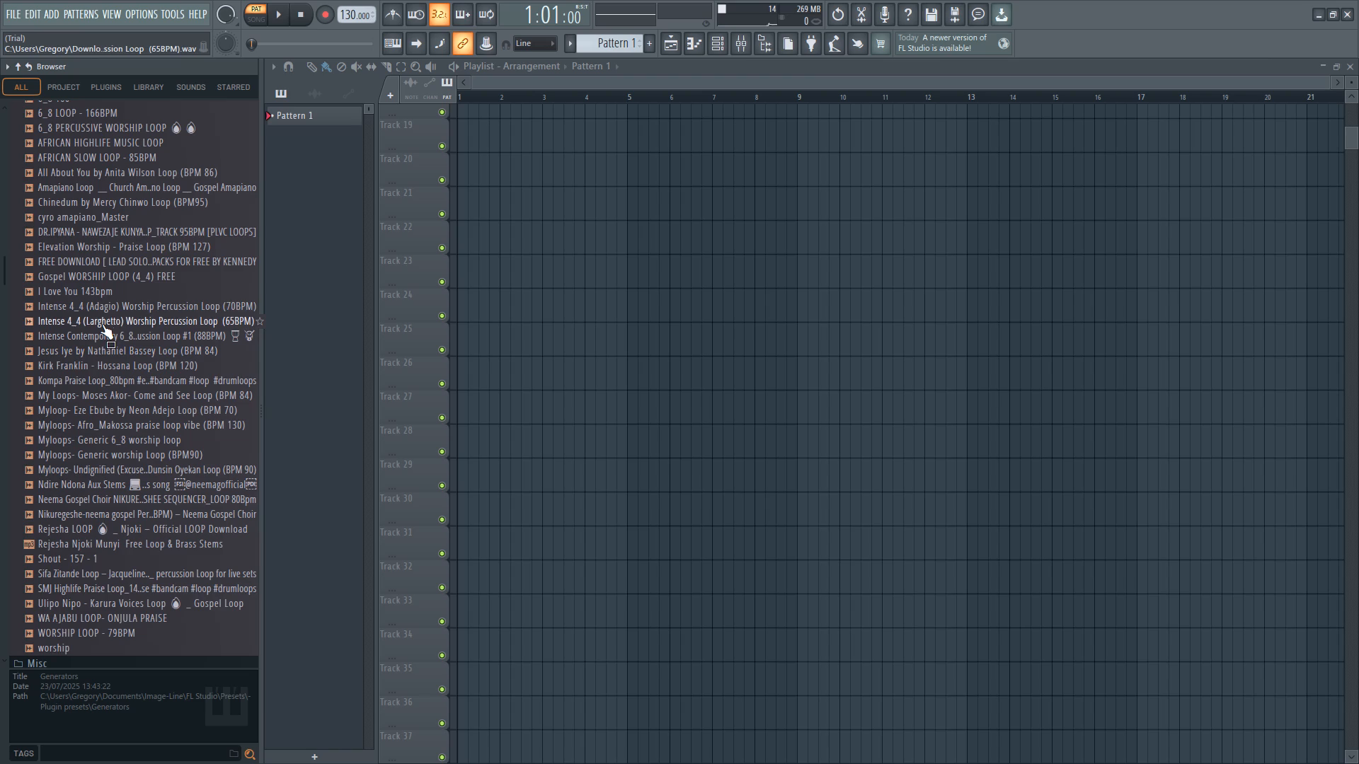
pyautogui.moveTo(115, 310); pyautogui.dragTo(483, 123)
# Move the Intense 4_4 (Adagio) loop clip up to Track 1 so it starts at bar 1.
pyautogui.scroll(3, 483, 123)
pyautogui.moveTo(539, 373); pyautogui.dragTo(478, 243)
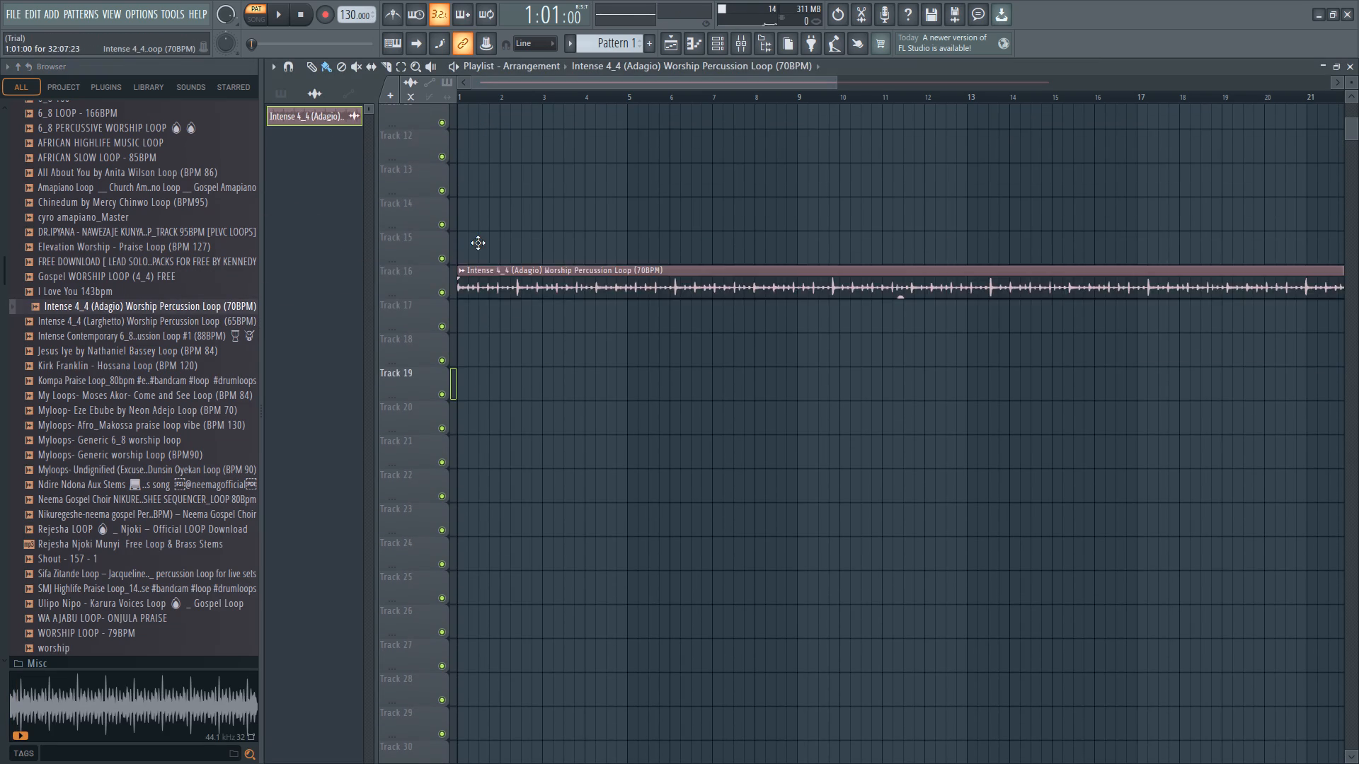
pyautogui.moveTo(478, 243); pyautogui.dragTo(499, 98)
pyautogui.scroll(3, 499, 98)
pyautogui.scroll(1, 563, 257)
pyautogui.keyDown('ctrl'); pyautogui.scroll(-1, 563, 257); pyautogui.keyUp('ctrl')
pyautogui.keyDown('ctrl'); pyautogui.scroll(1, 563, 257); pyautogui.keyUp('ctrl')
pyautogui.keyDown('ctrl'); pyautogui.scroll(-9, 563, 257); pyautogui.keyUp('ctrl')
pyautogui.scroll(2, 563, 257)
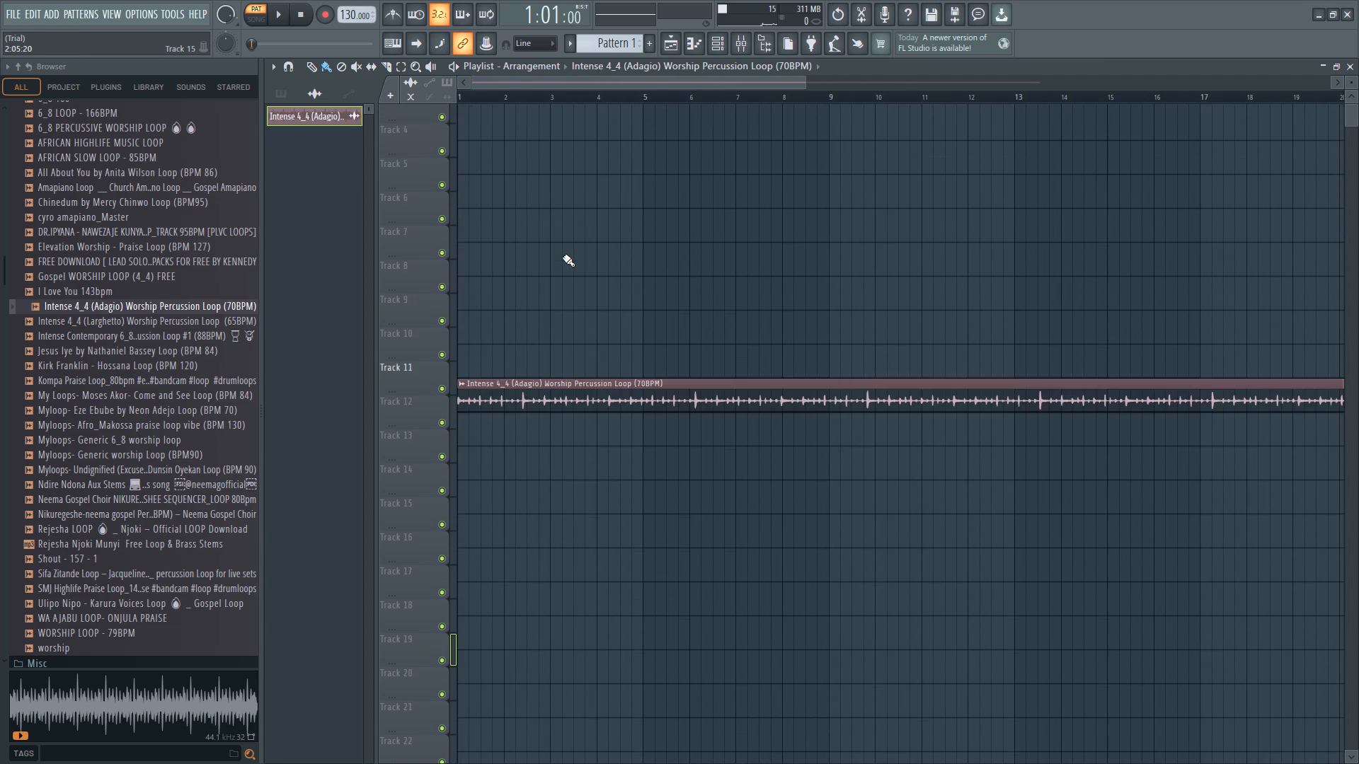
pyautogui.scroll(2, 563, 257)
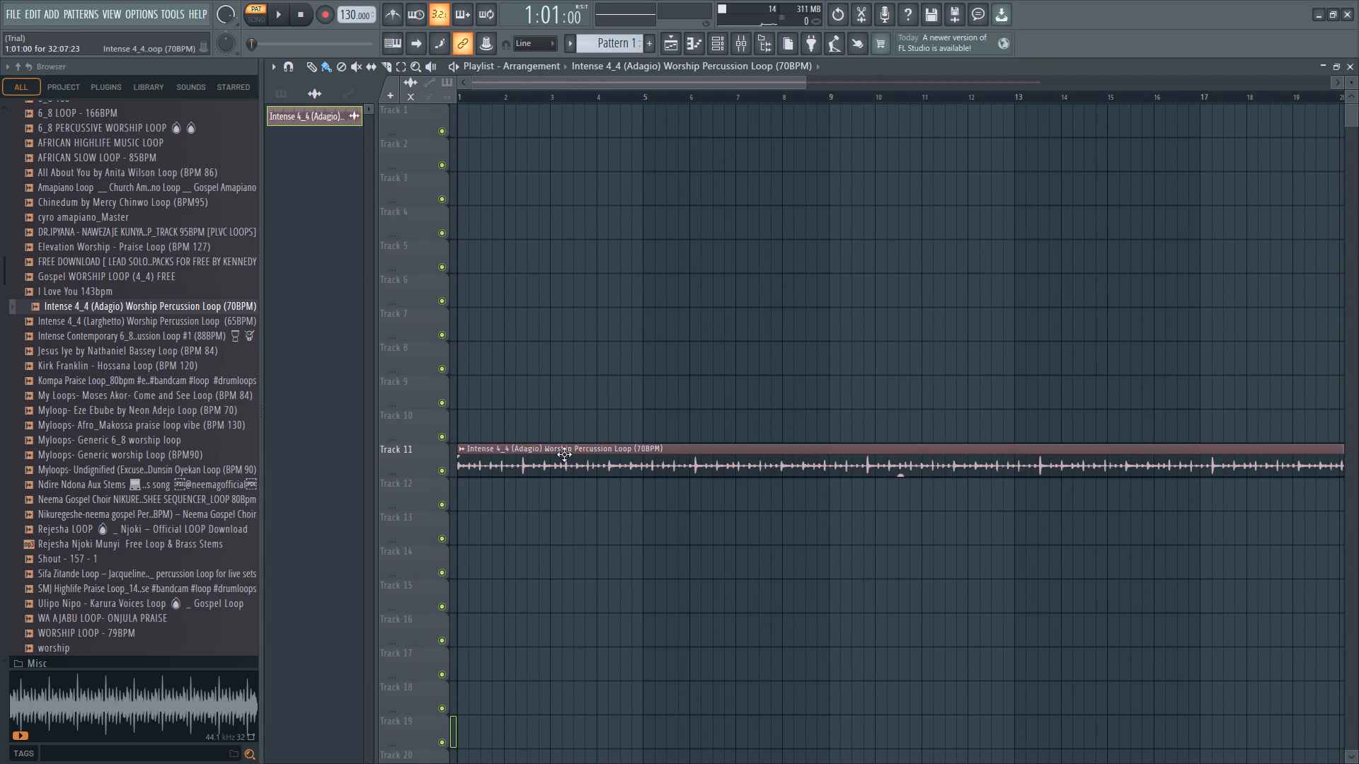
pyautogui.moveTo(564, 454); pyautogui.dragTo(572, 110)
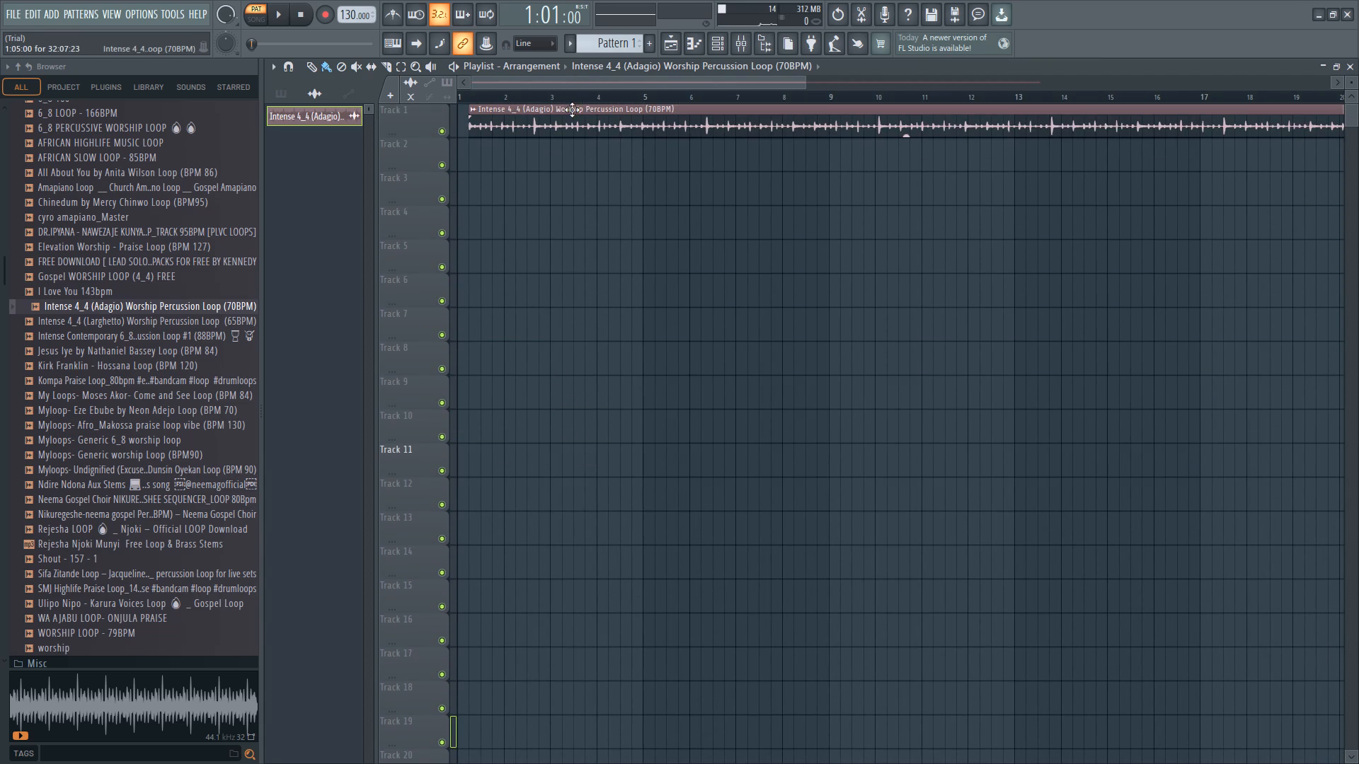
pyautogui.moveTo(572, 110); pyautogui.dragTo(557, 111)
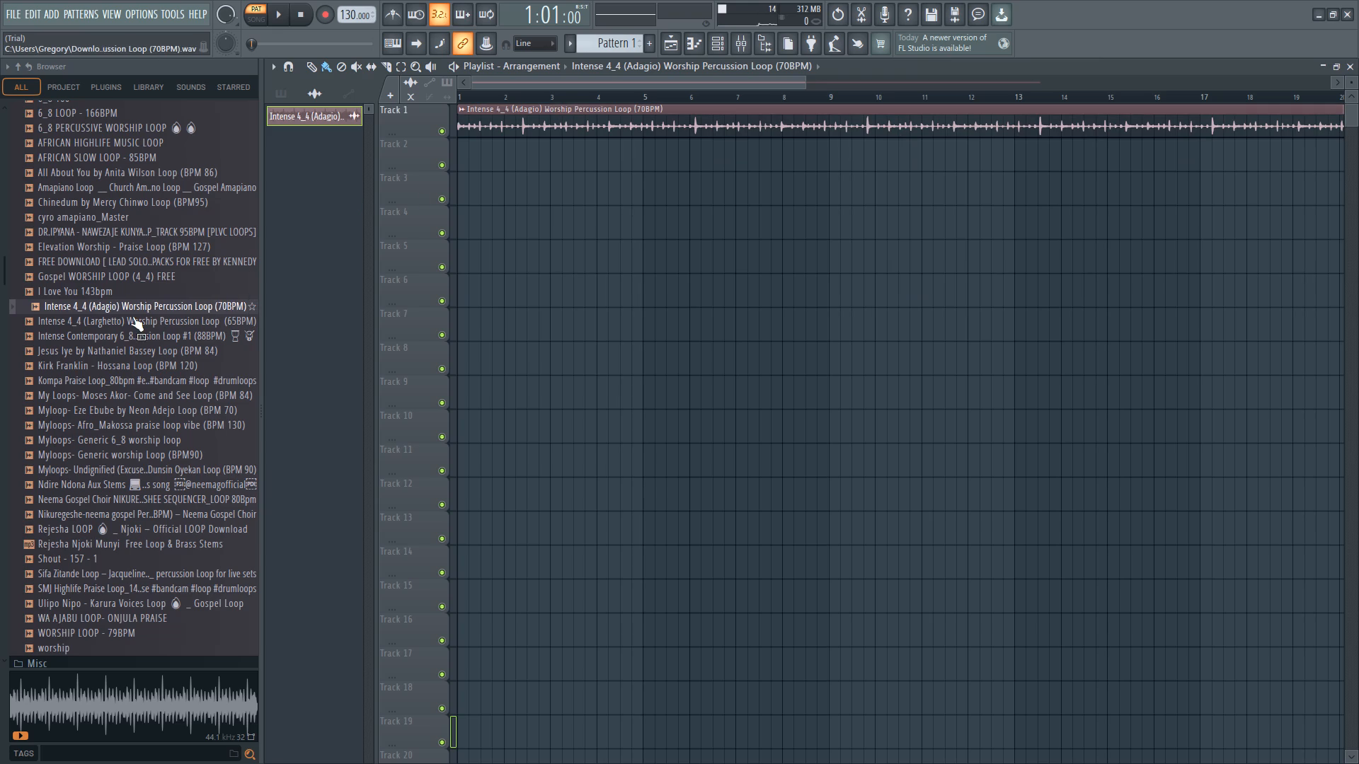
# Place the Intense 4_4 (Larghetto) Worship Percussion Loop (65BPM) on Track 2, starting at bar 1.
pyautogui.moveTo(126, 318); pyautogui.dragTo(460, 162)
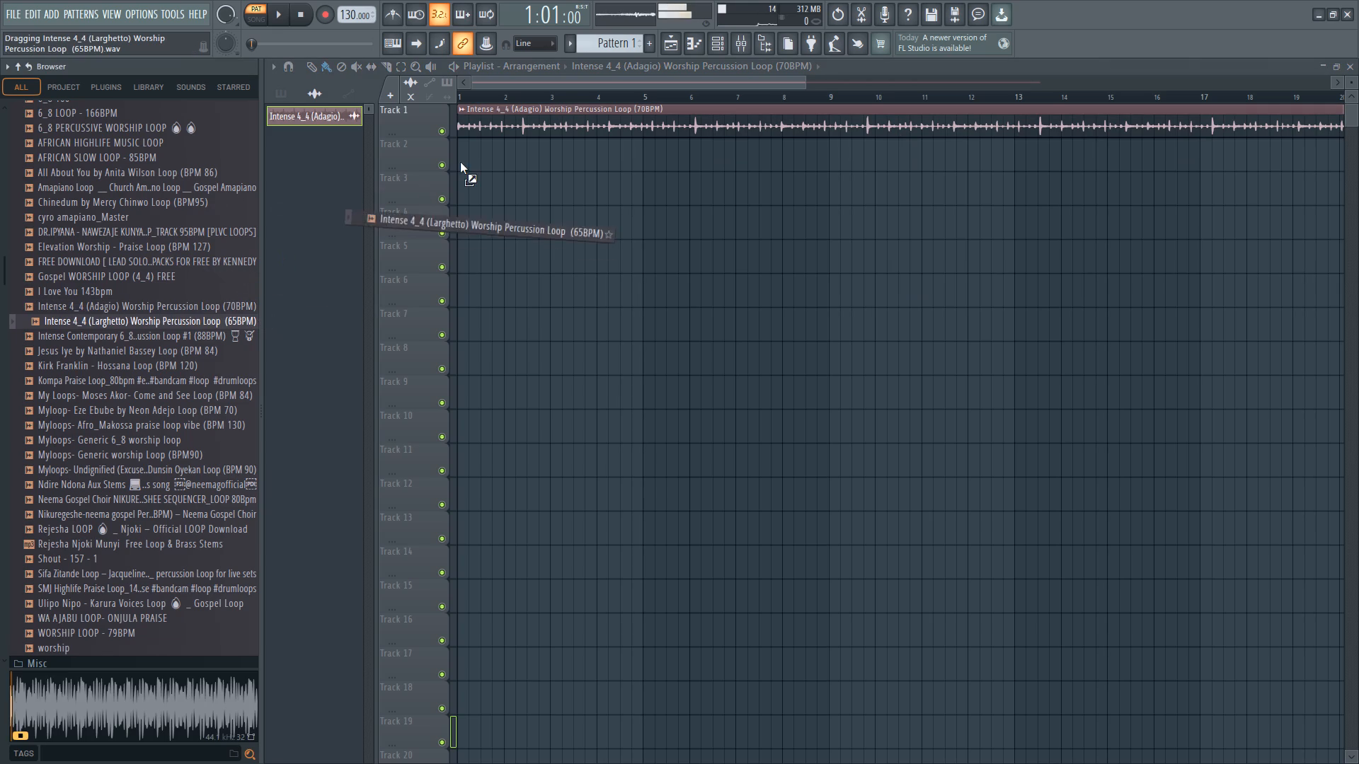
pyautogui.moveTo(460, 162); pyautogui.dragTo(458, 157)
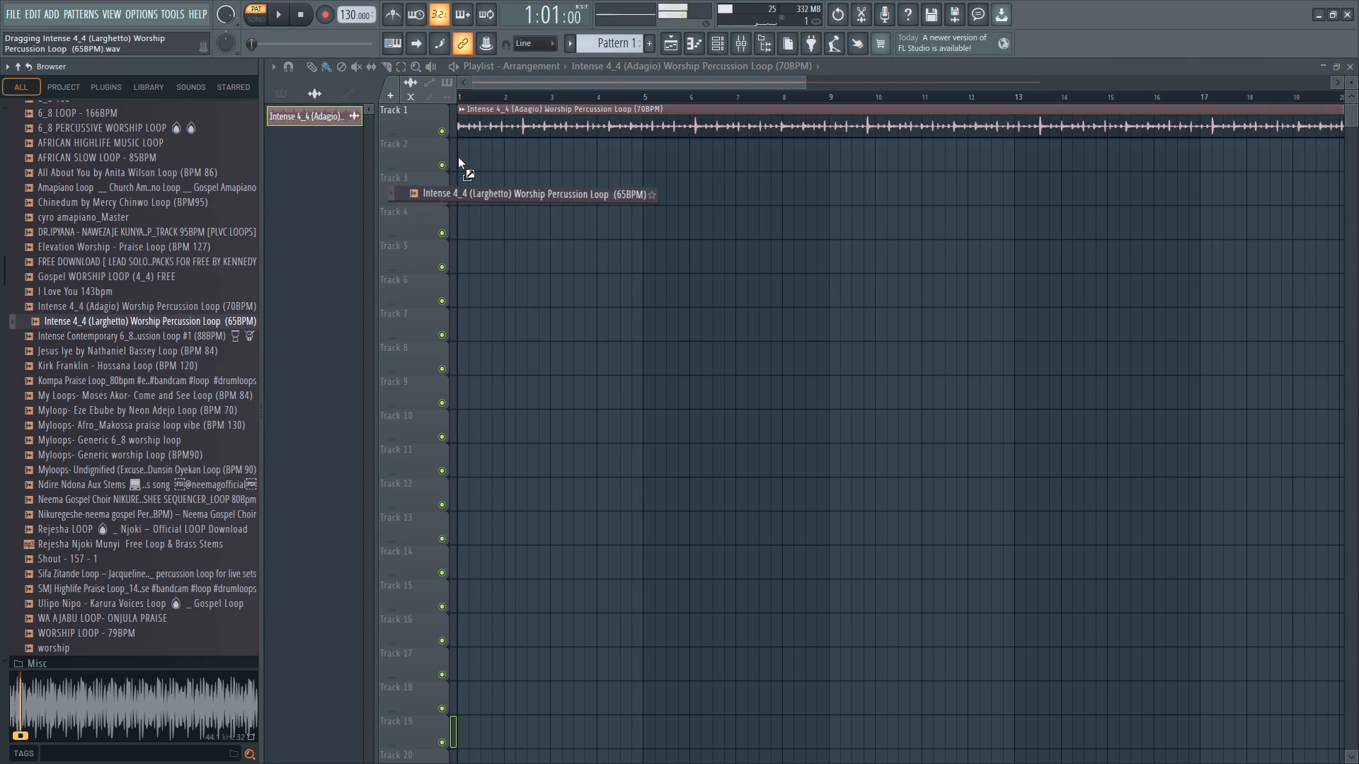
pyautogui.moveTo(458, 157); pyautogui.dragTo(458, 156)
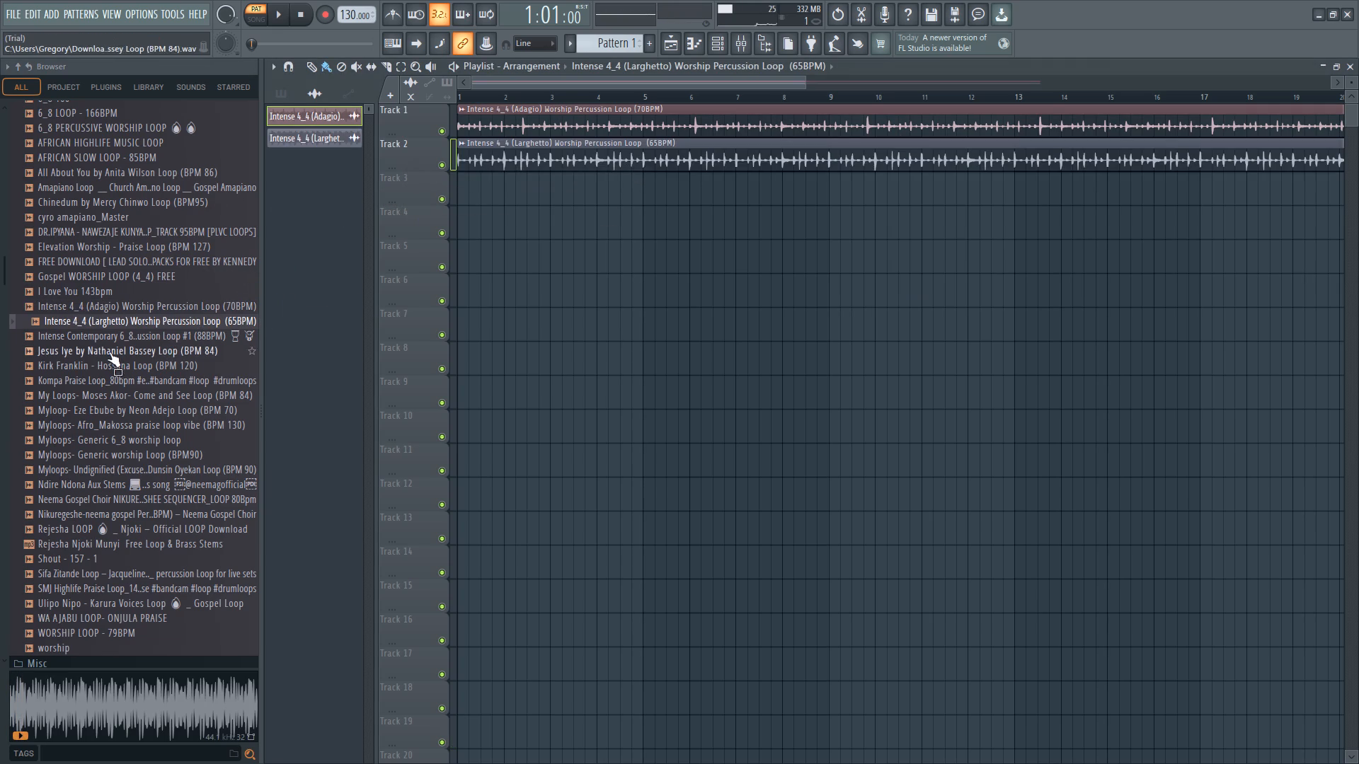
# Place the Intense Contemporary 6_8 Percussion Loop #1 (88BPM) on Track 3, starting at bar 1.
pyautogui.moveTo(98, 343); pyautogui.dragTo(442, 221)
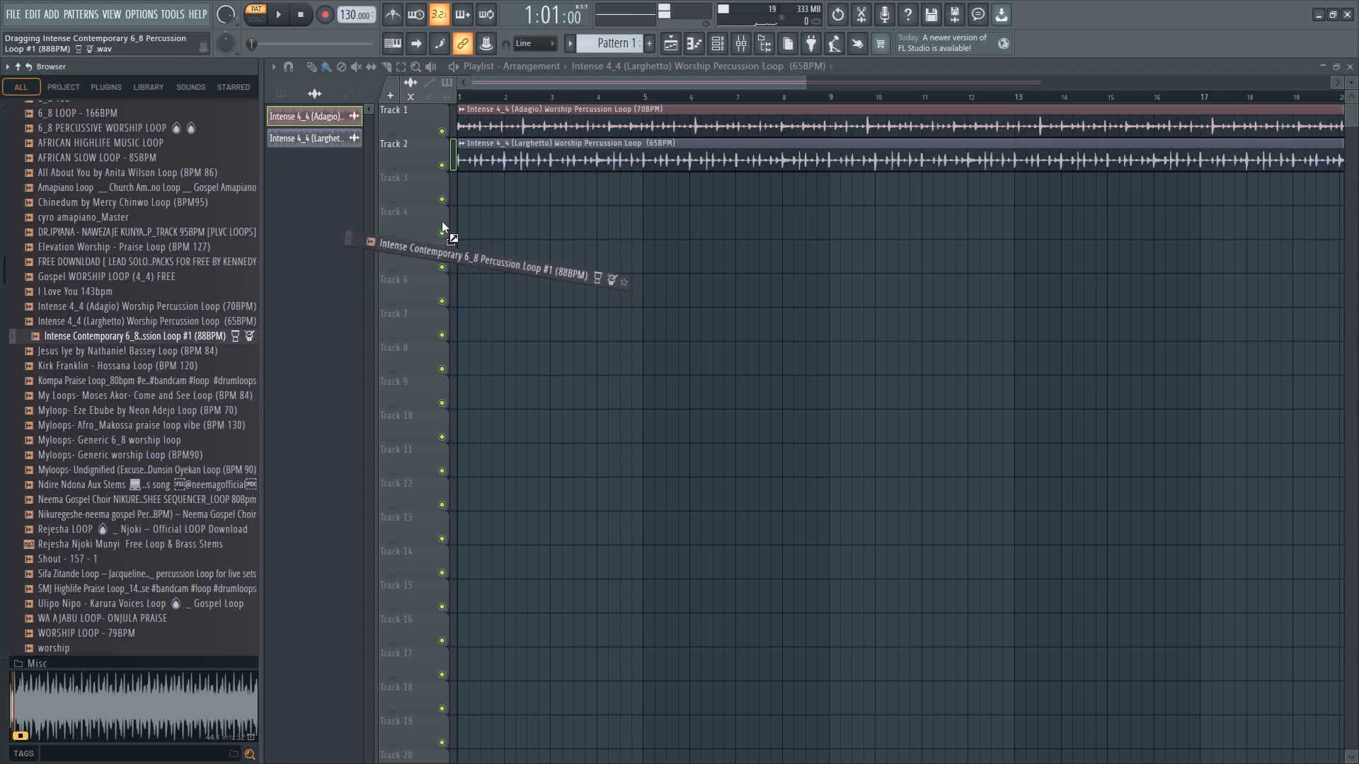
pyautogui.moveTo(442, 221); pyautogui.dragTo(462, 182)
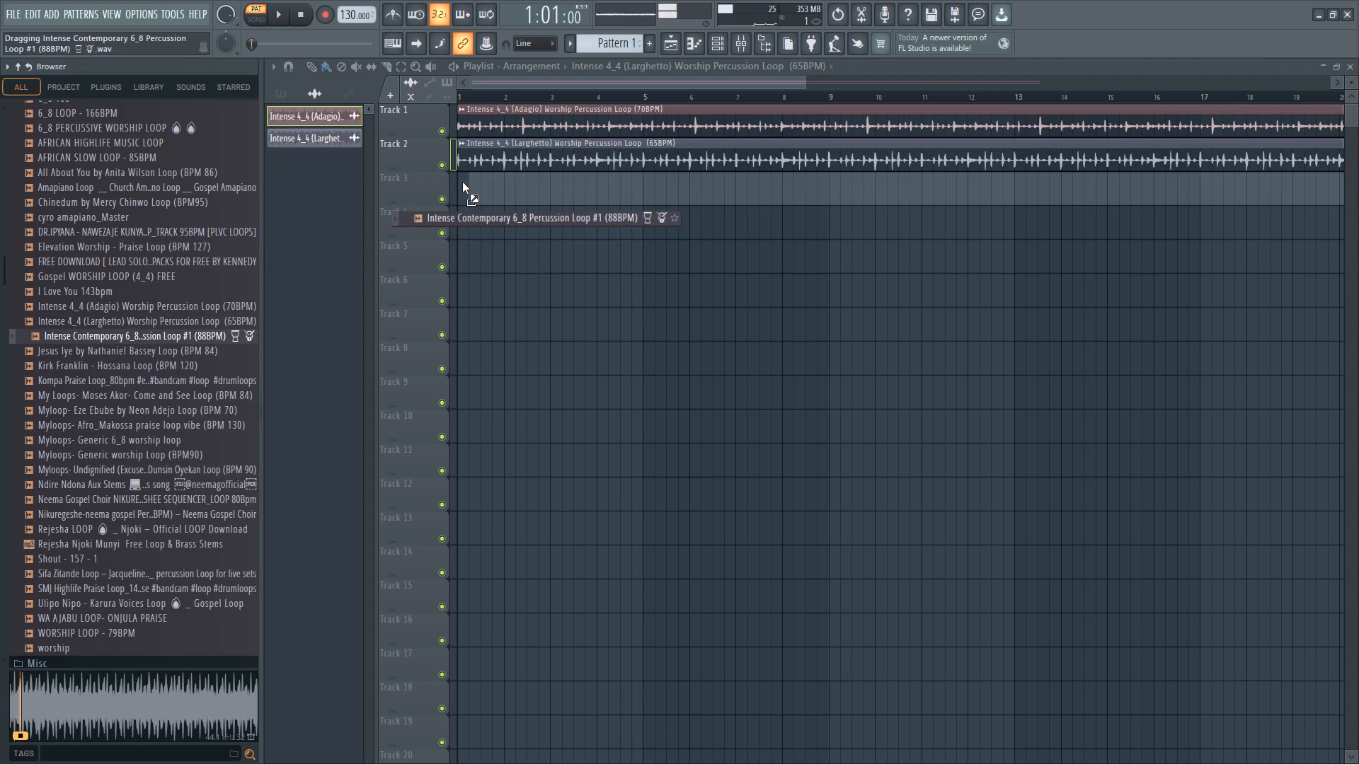
pyautogui.moveTo(462, 182); pyautogui.dragTo(458, 182)
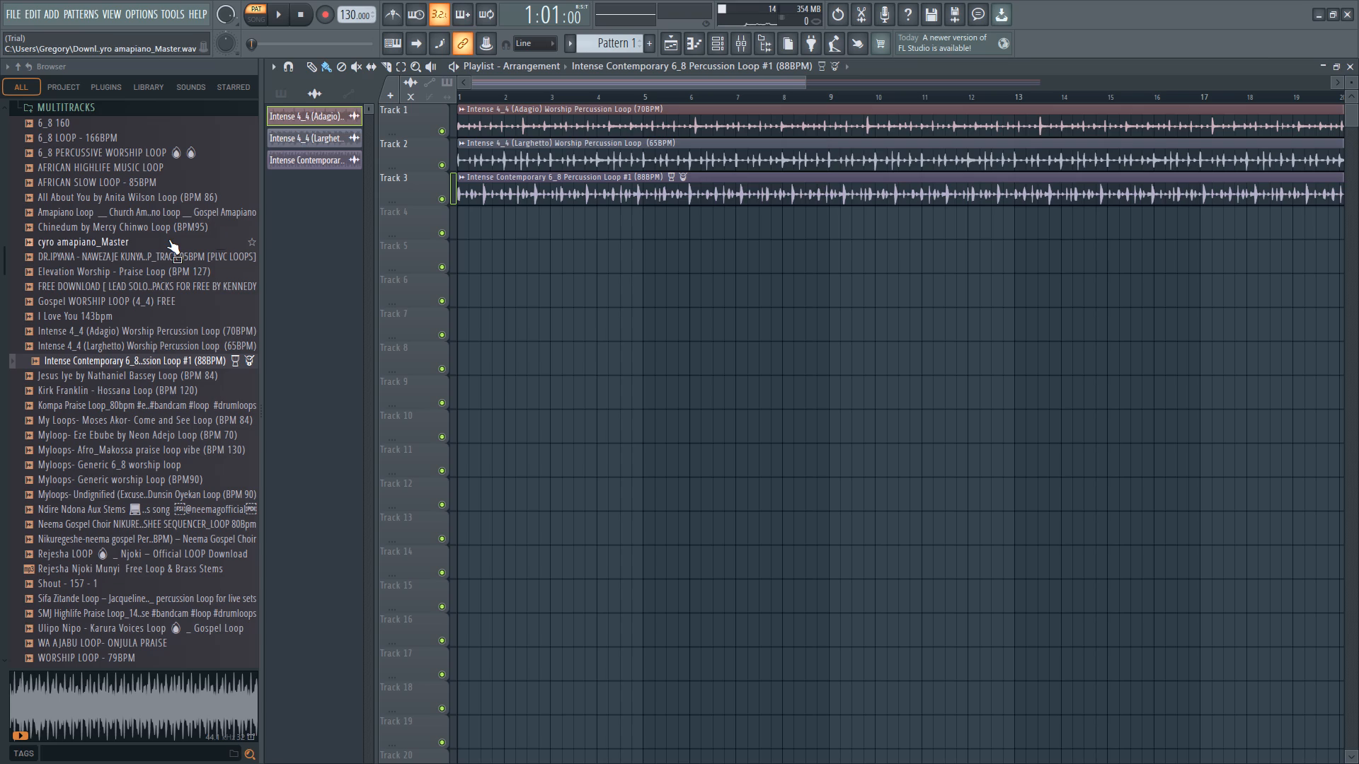
# Fit the Track 1 Adagio loop to the project tempo, choosing the 50 to 100 BPM detection range.
pyautogui.click(464, 110)
pyautogui.click(632, 212)
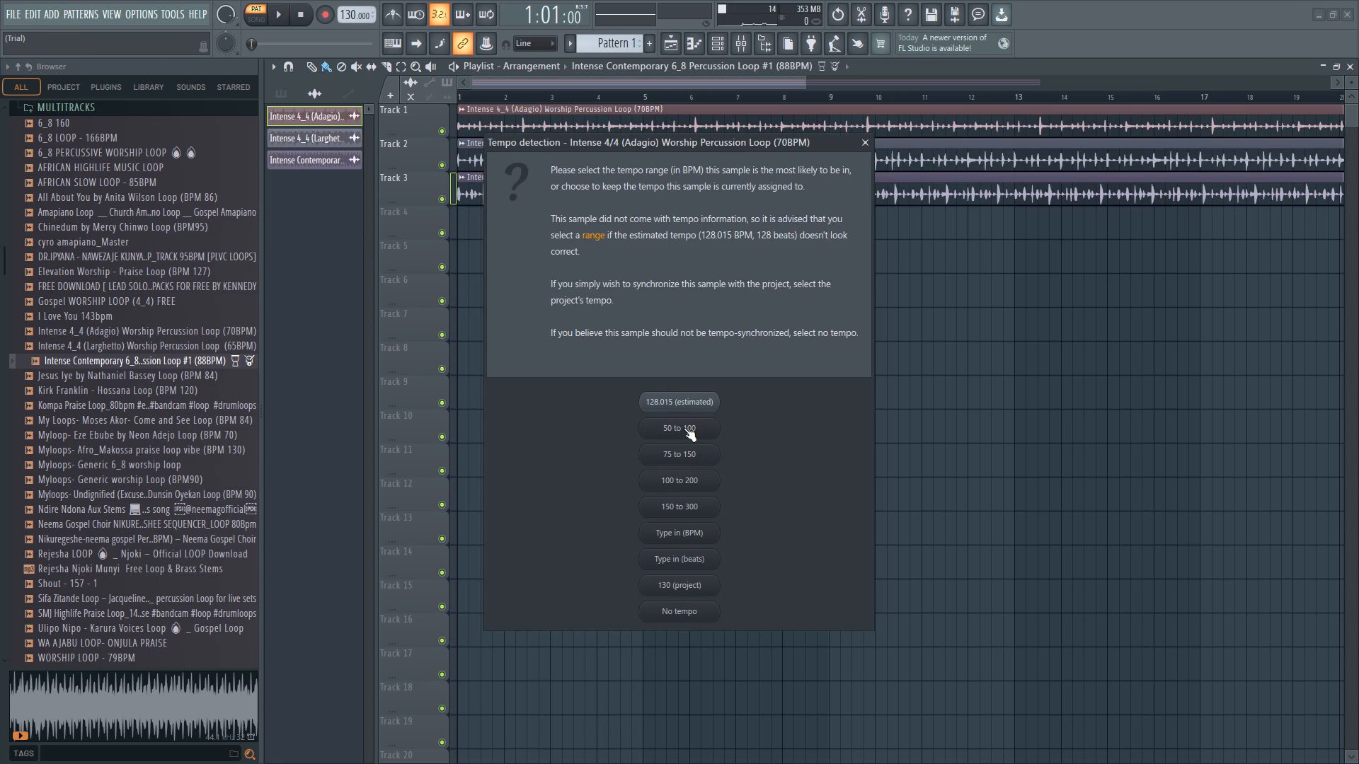
pyautogui.click(684, 428)
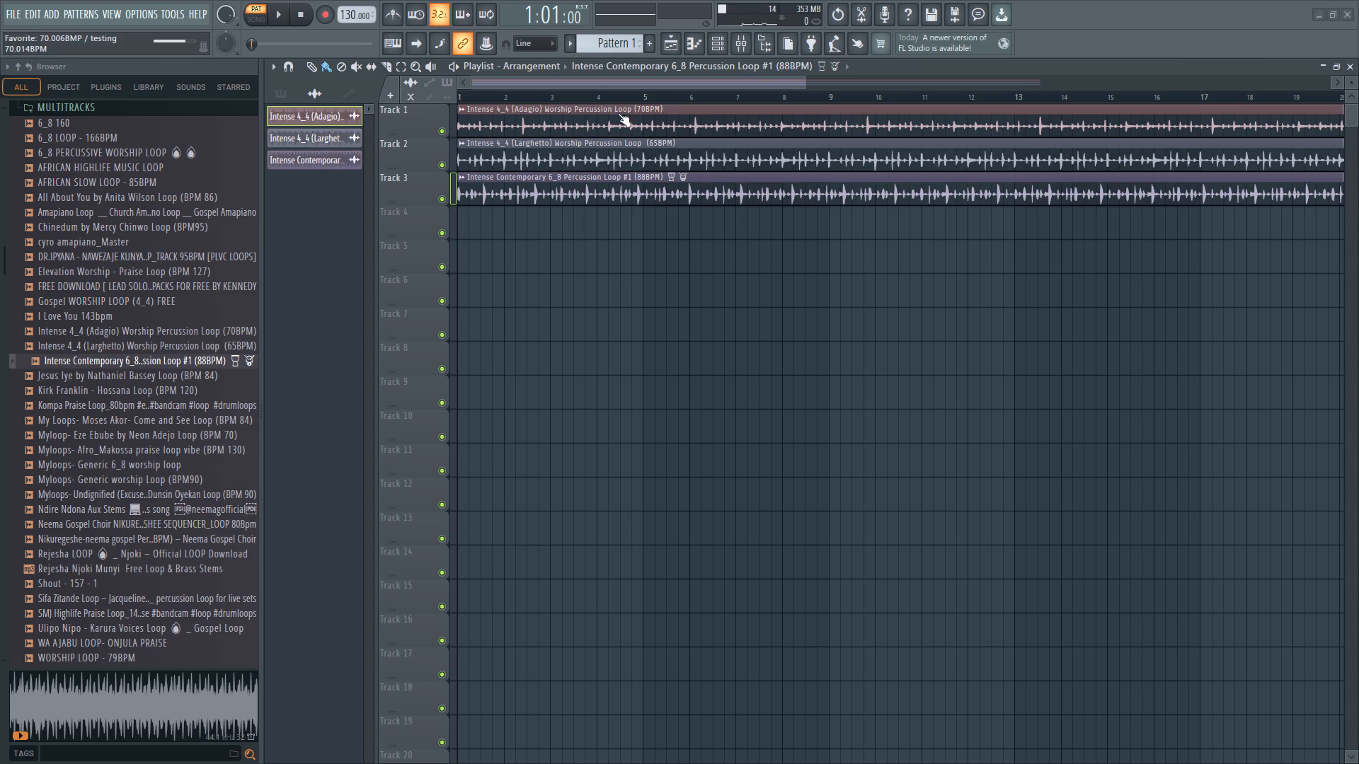
# Set the time-stretching mode of the Track 1 Adagio loop to Stretch.
pyautogui.doubleClick(669, 109)
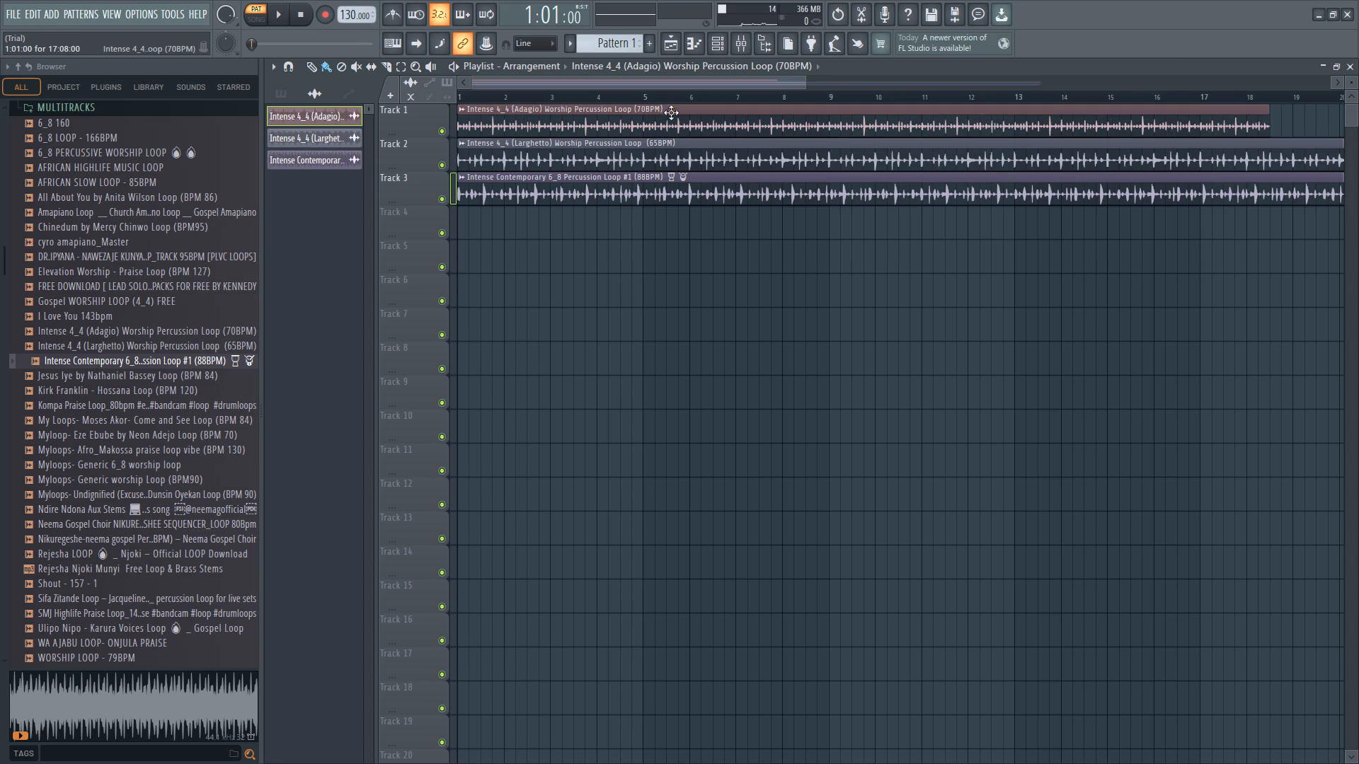
pyautogui.click(757, 331)
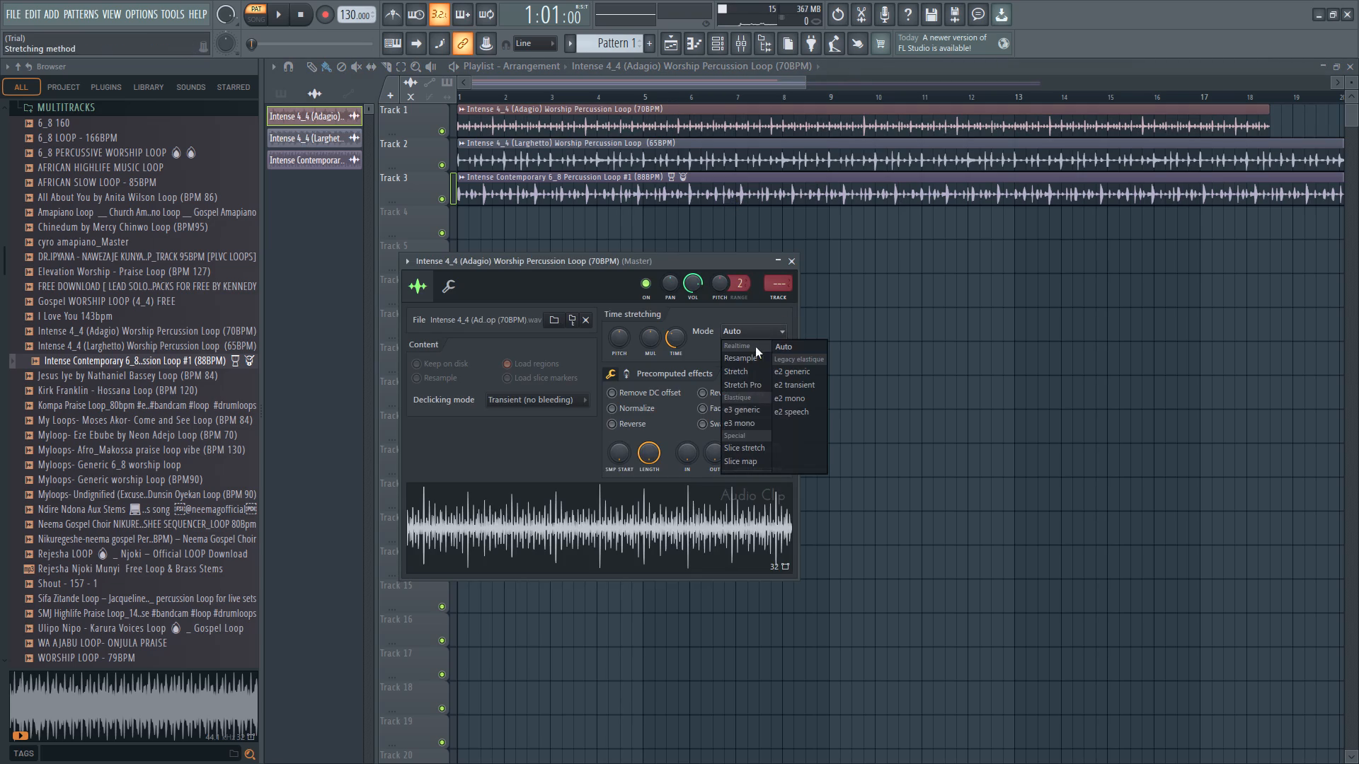
pyautogui.click(750, 371)
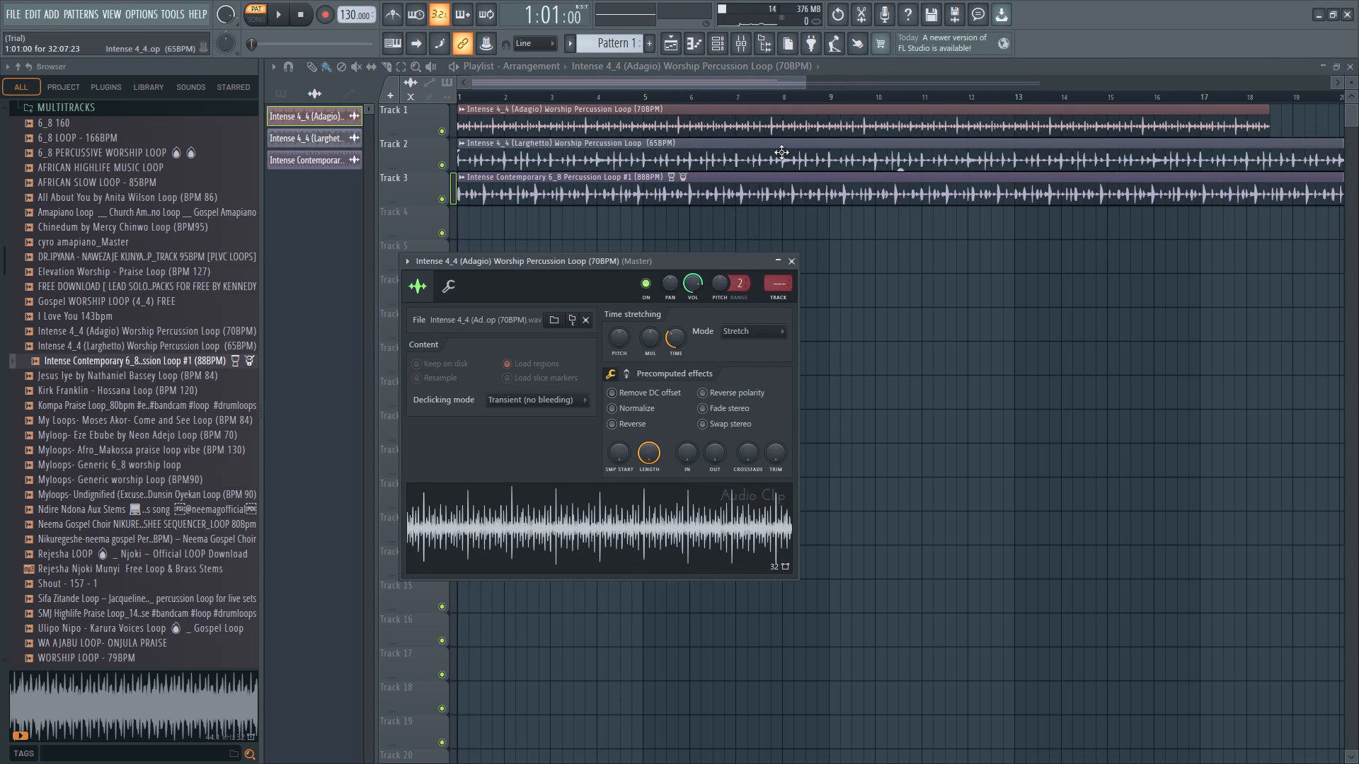
# Set the time-stretching mode of the Track 2 Larghetto loop to Stretch.
pyautogui.doubleClick(784, 149)
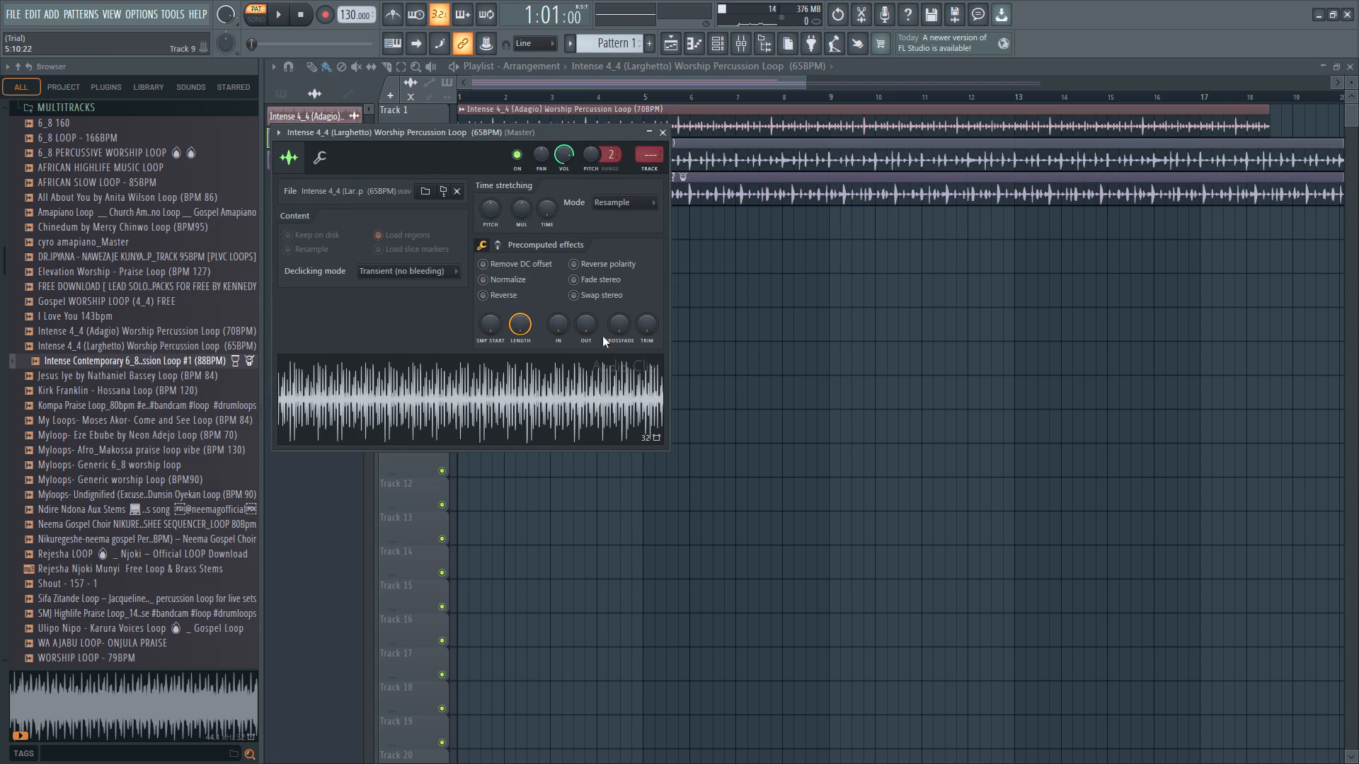
pyautogui.click(614, 201)
pyautogui.click(621, 245)
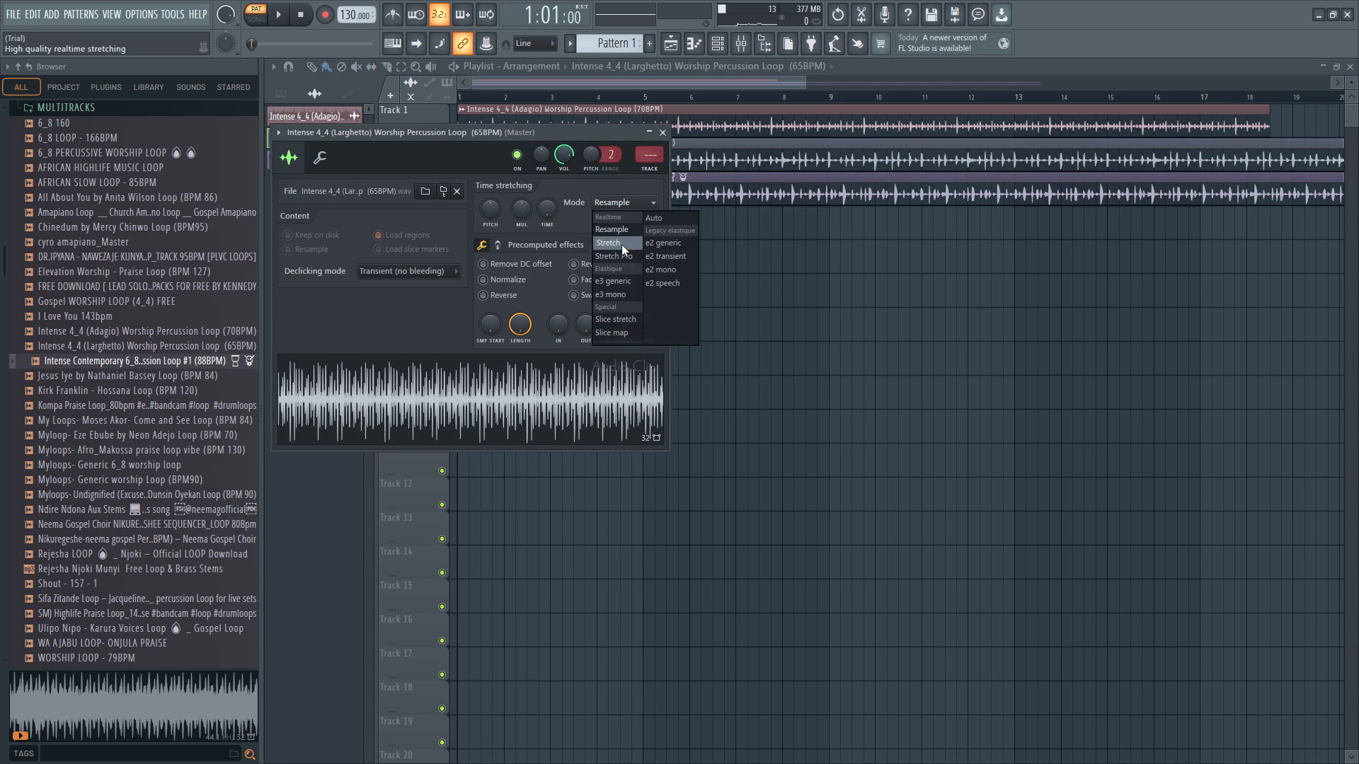
# Set the time-stretching mode of the Track 3 Intense Contemporary 6_8 loop to Stretch.
pyautogui.doubleClick(735, 177)
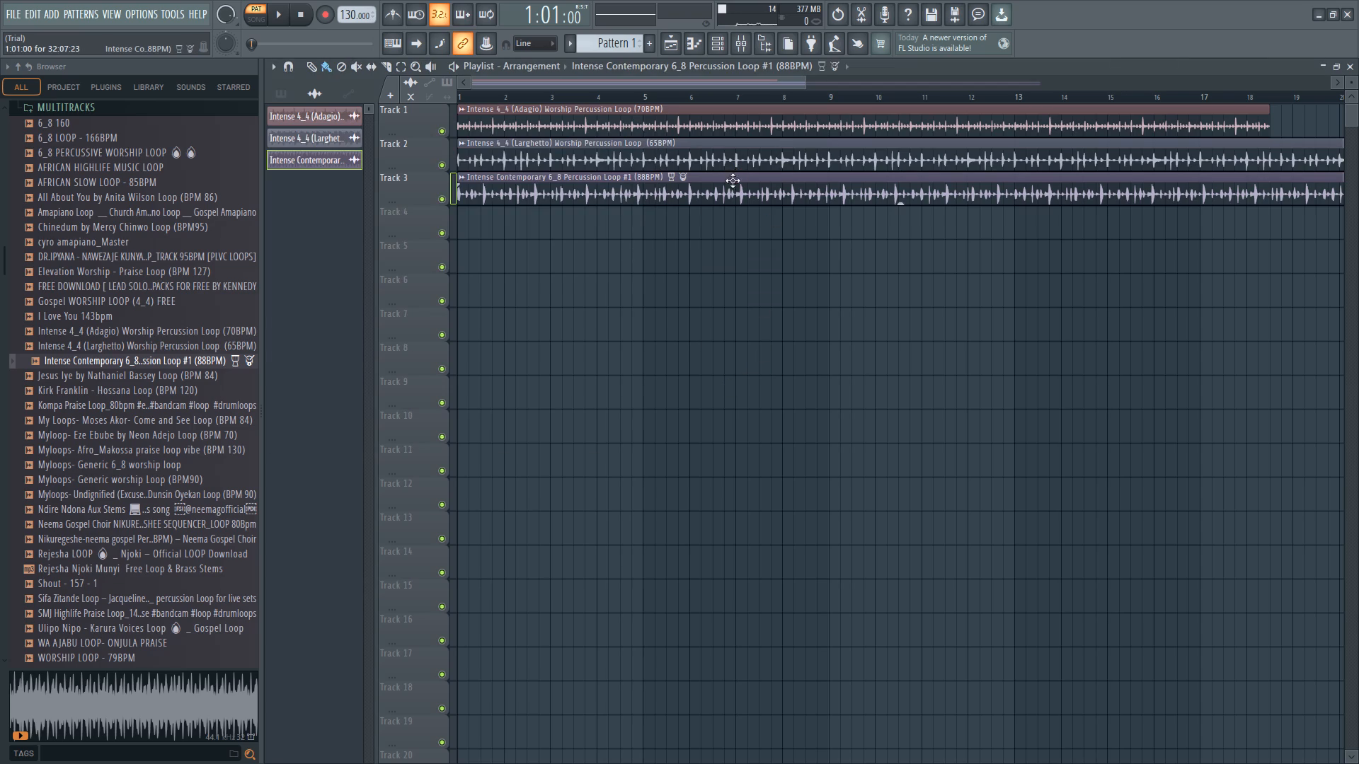
pyautogui.click(643, 224)
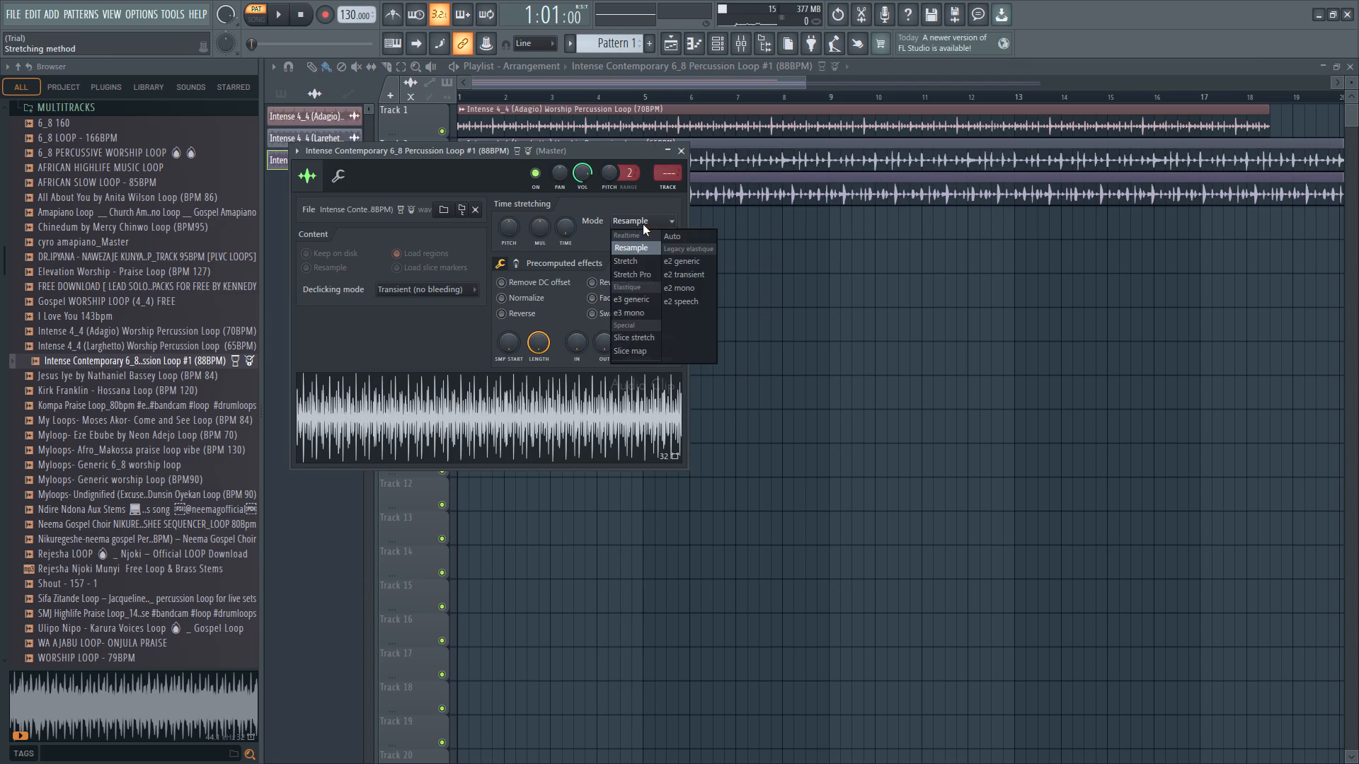
pyautogui.click(639, 259)
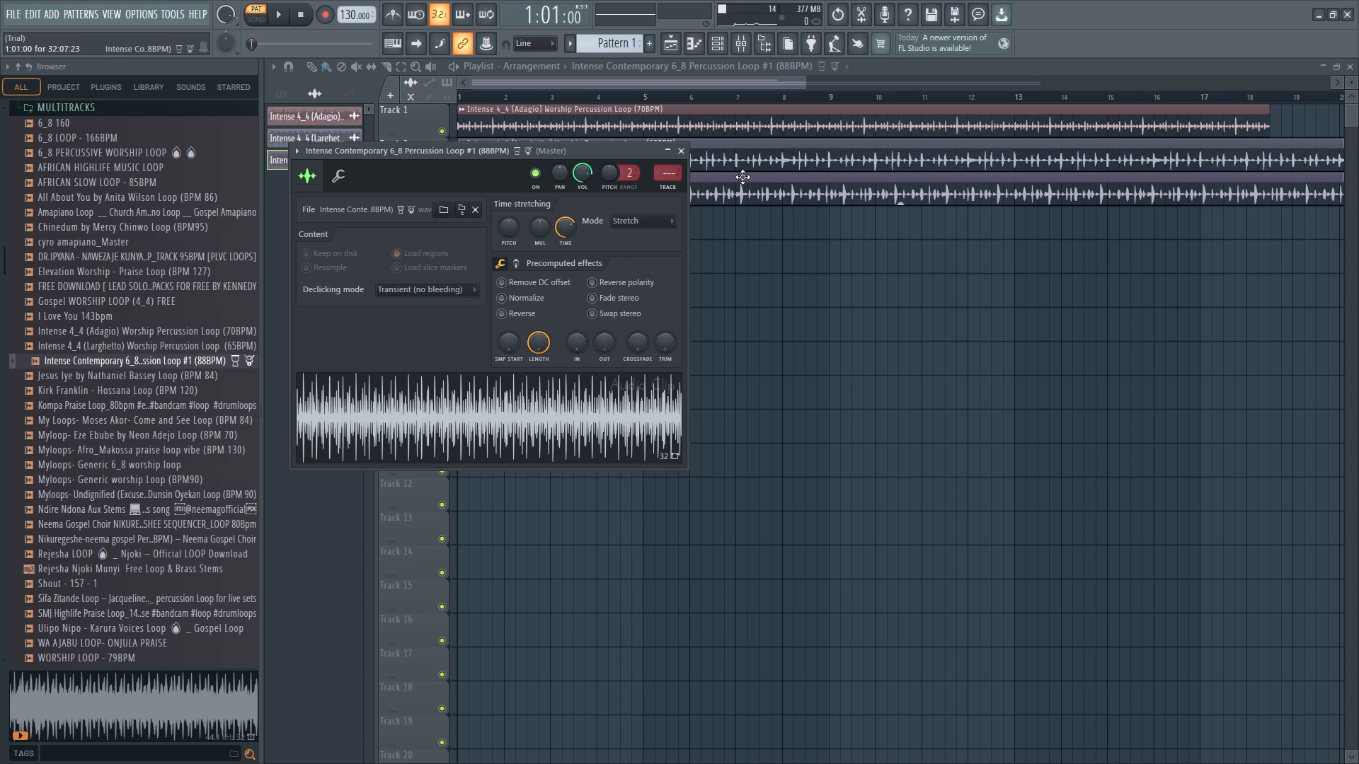
# Fit the Track 2 Larghetto loop to the project tempo, choosing the 50 to 100 BPM detection range.
pyautogui.click(742, 177)
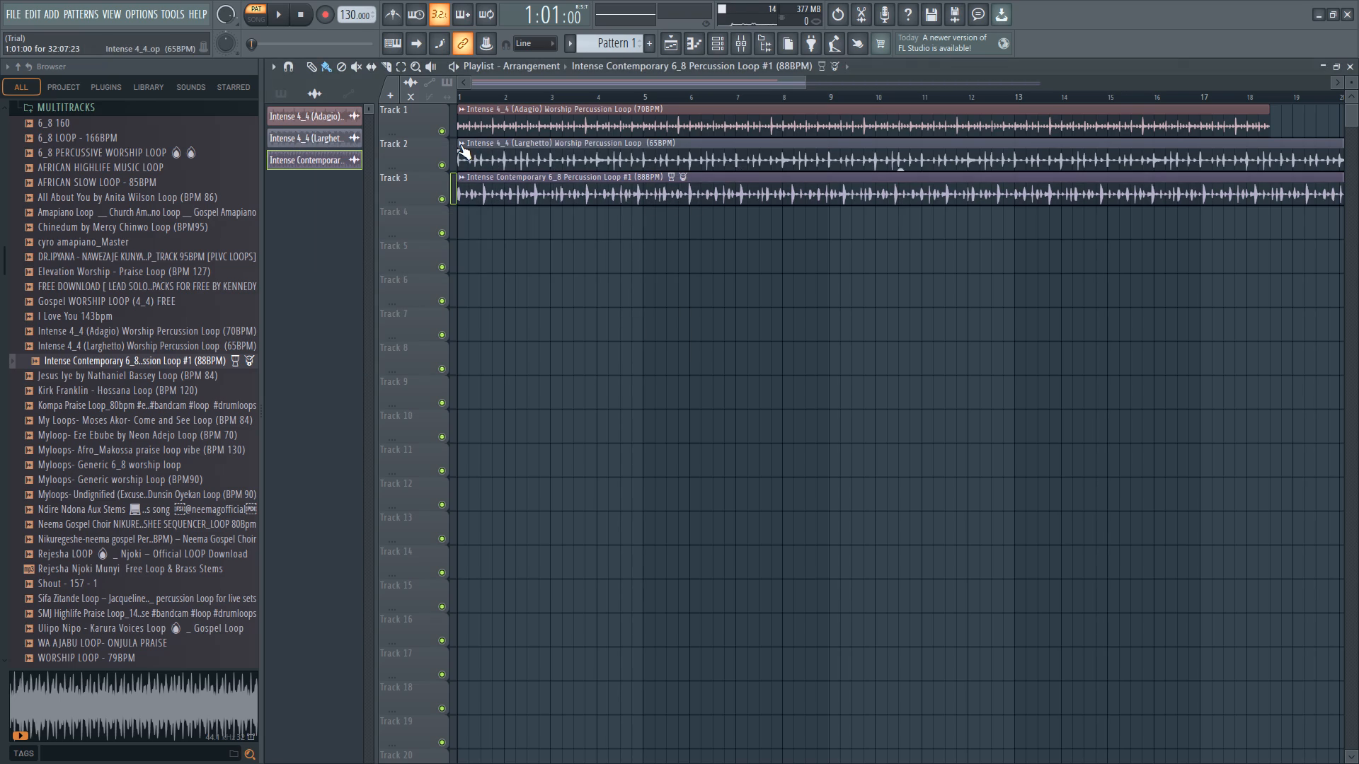
pyautogui.click(460, 144)
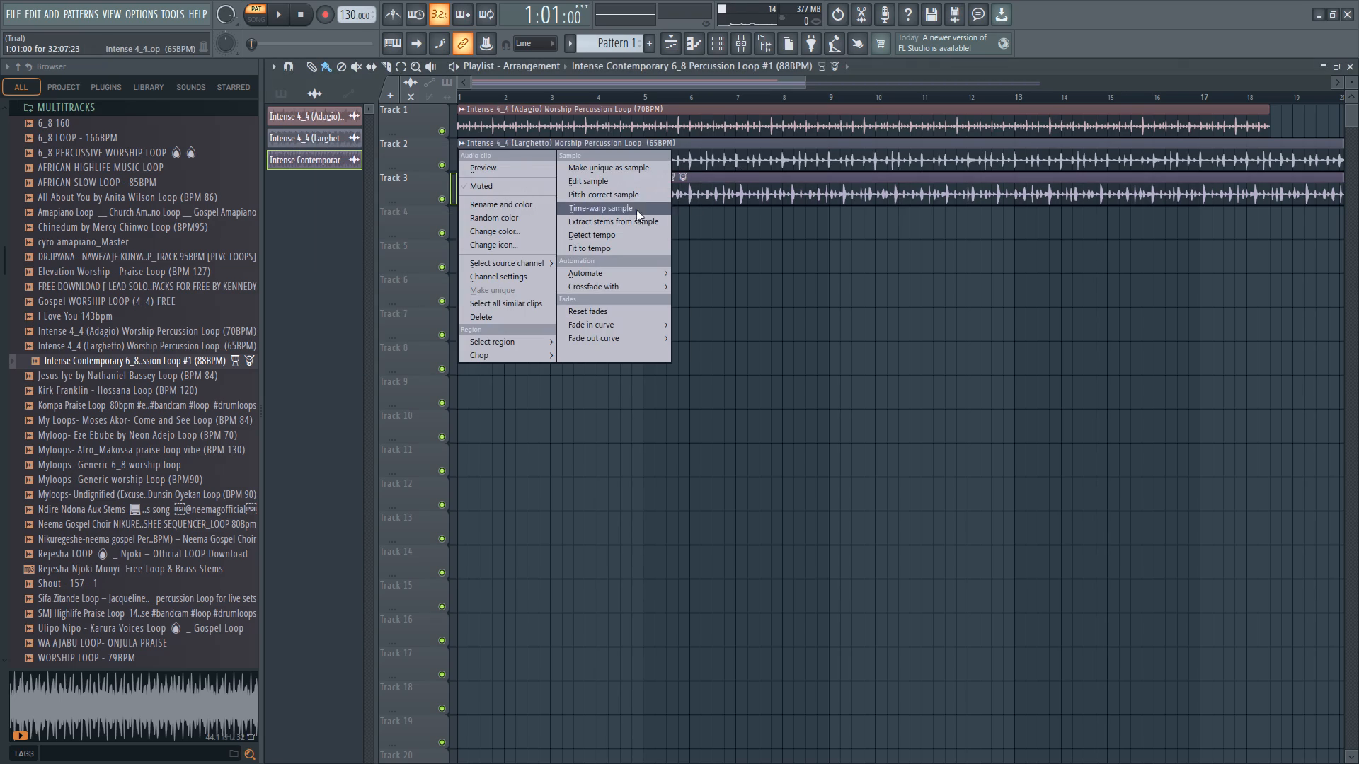
pyautogui.click(605, 251)
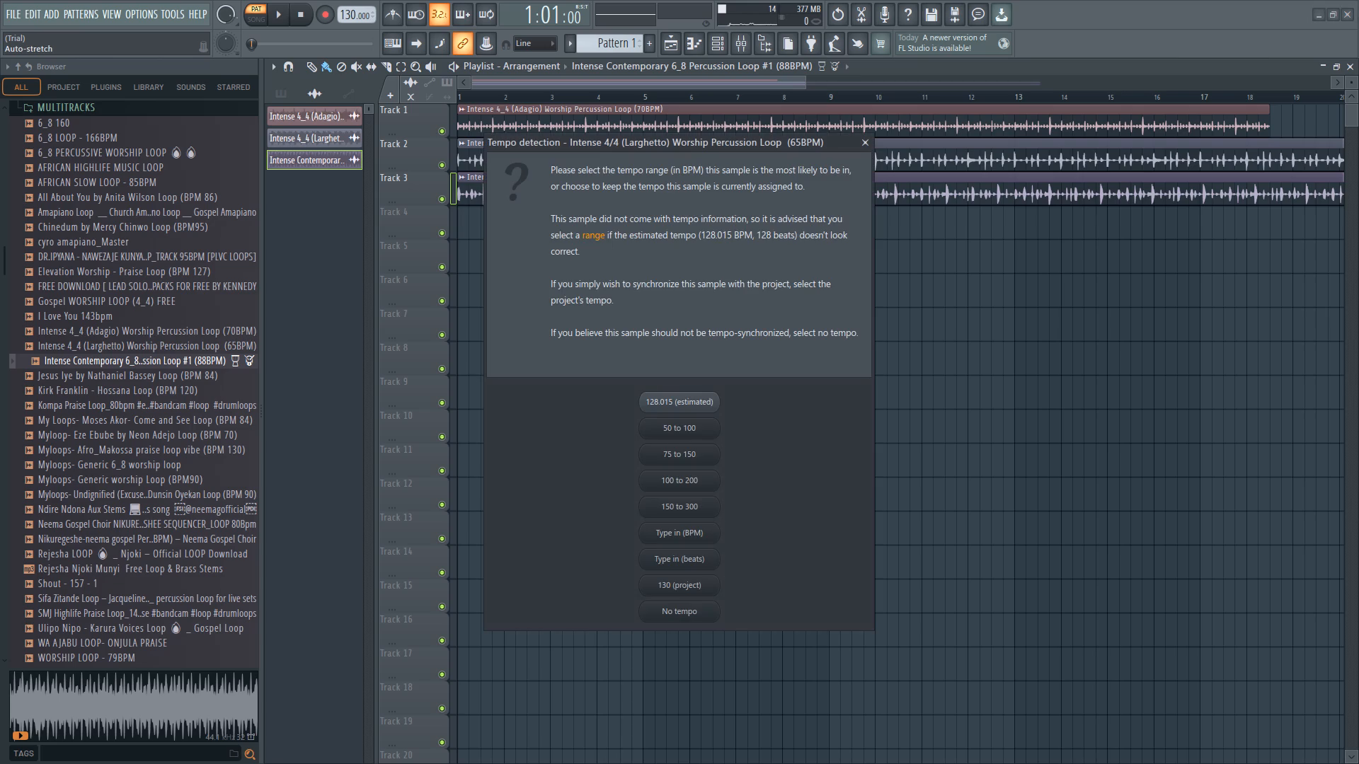
pyautogui.click(674, 429)
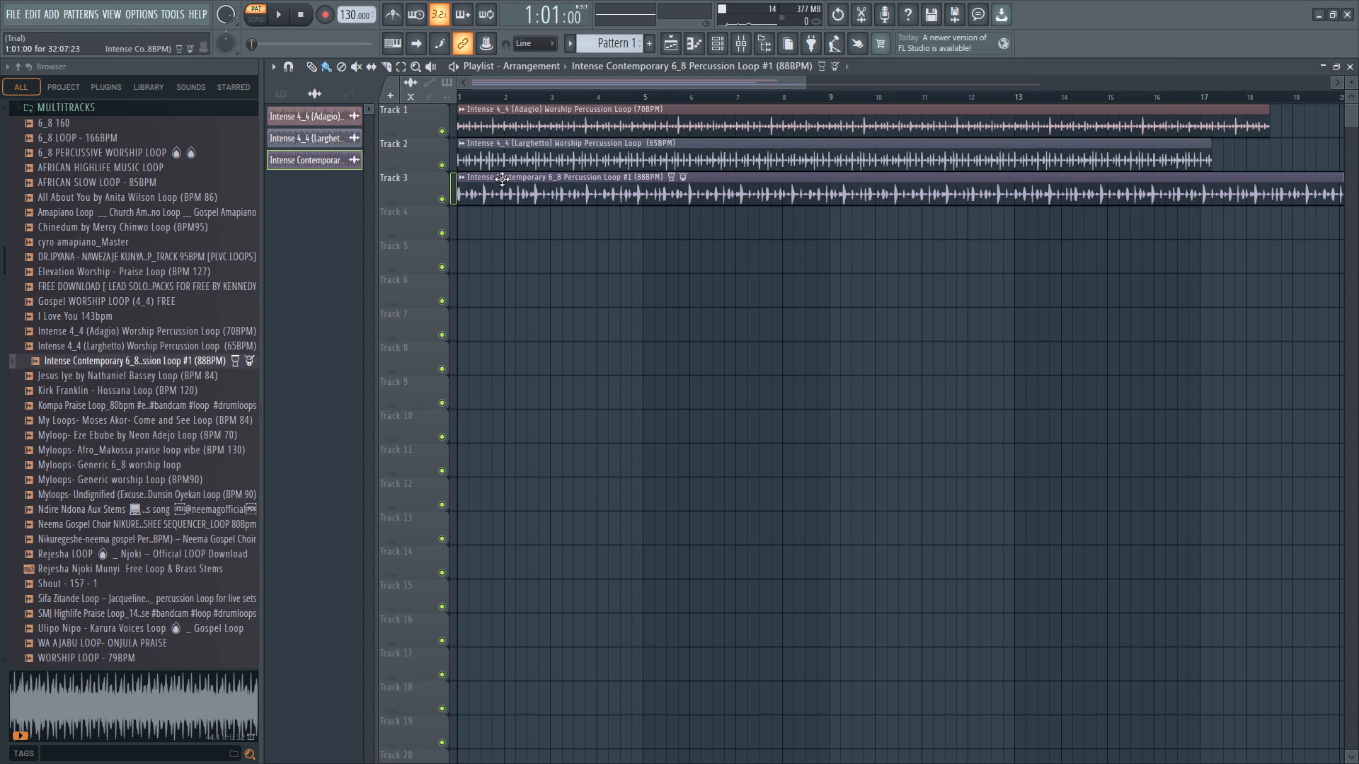
# Fit the Track 3 Intense Contemporary 6_8 loop to the project tempo, choosing the 50 to 100 BPM detection range.
pyautogui.click(460, 178)
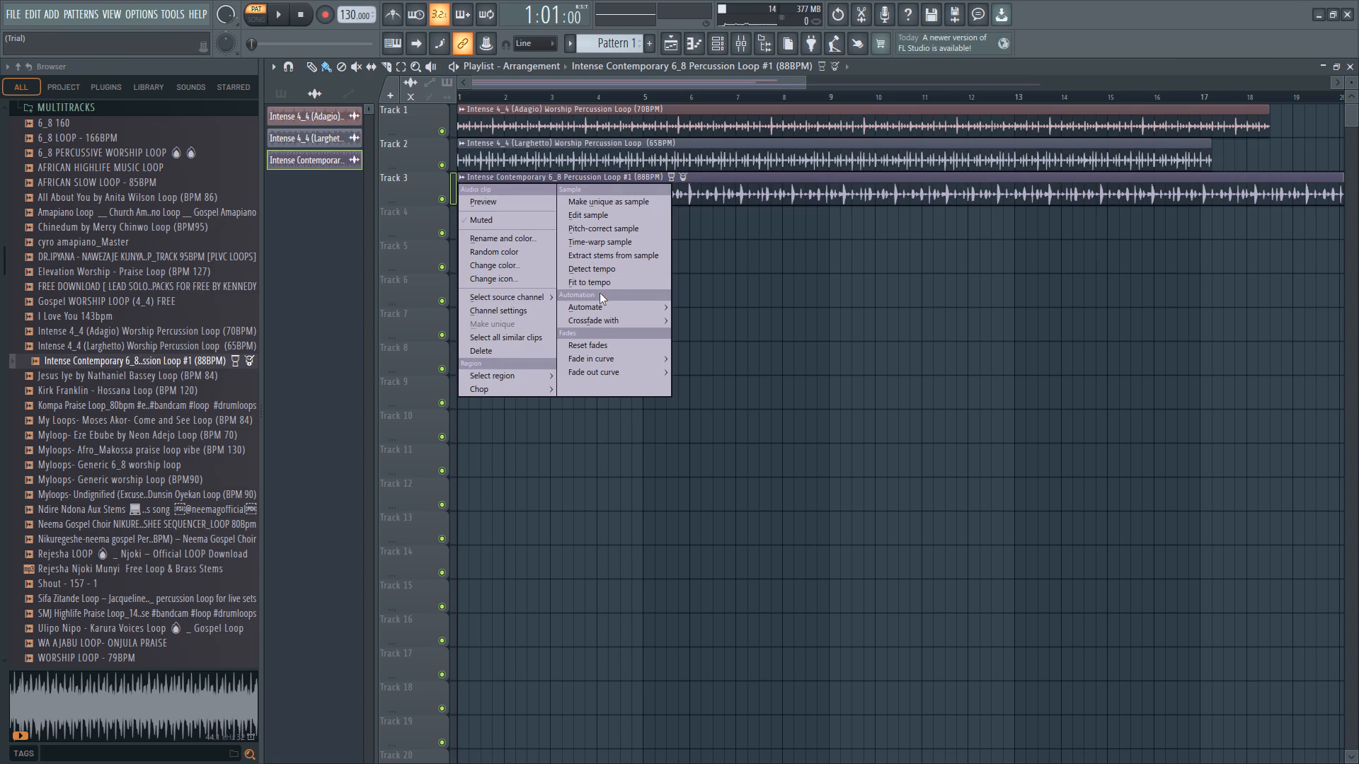
pyautogui.click(609, 285)
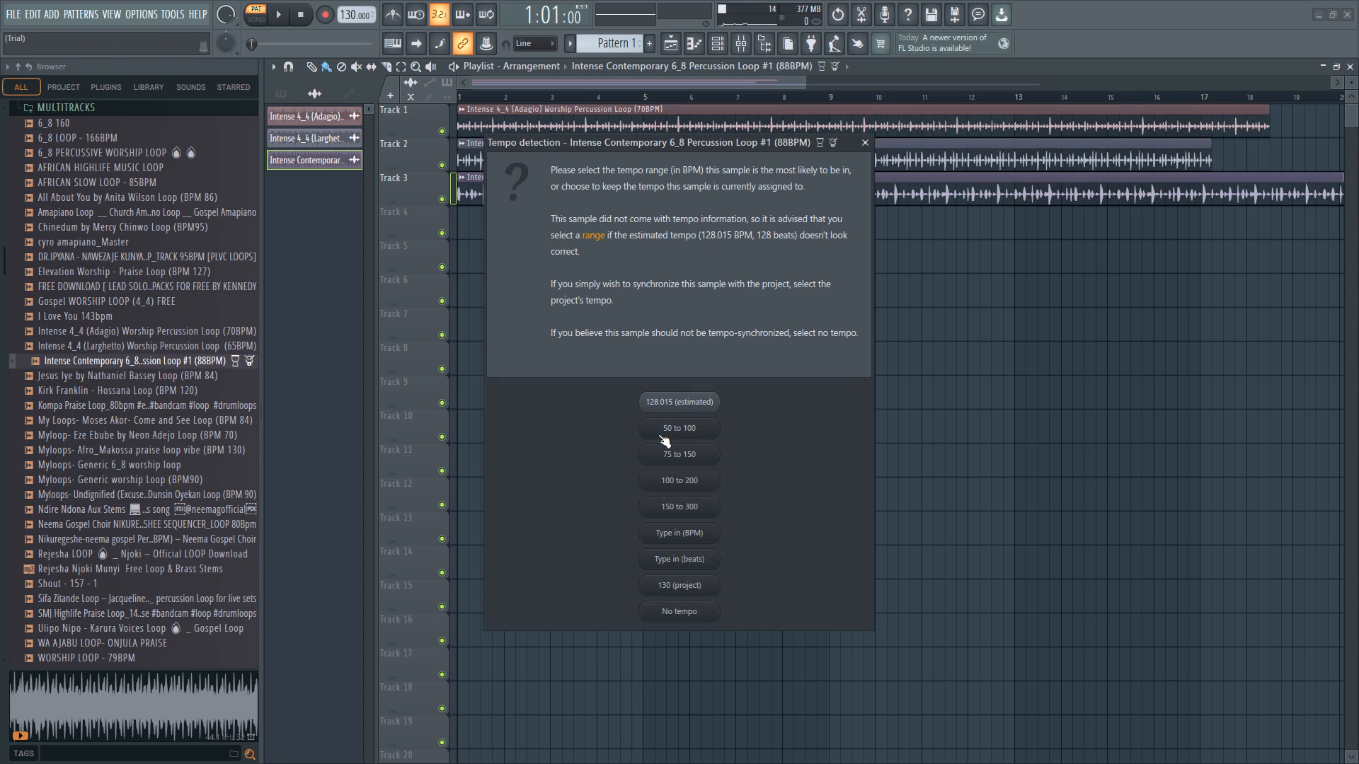
pyautogui.click(670, 430)
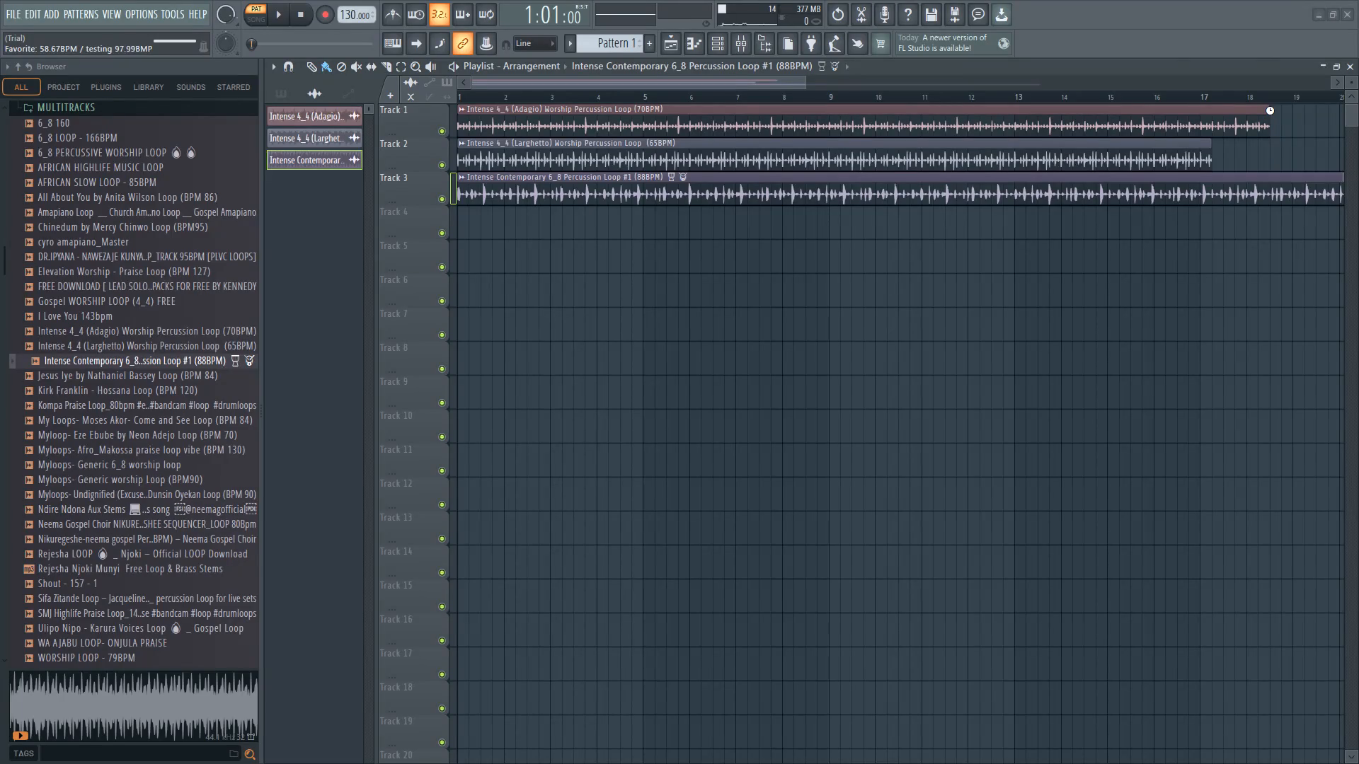
# Trim the ends of the Track 1 Adagio and Track 2 Larghetto loops back to the start of bar 9.
pyautogui.keyDown('ctrl'); pyautogui.scroll(-1, 1270, 110); pyautogui.keyUp('ctrl')
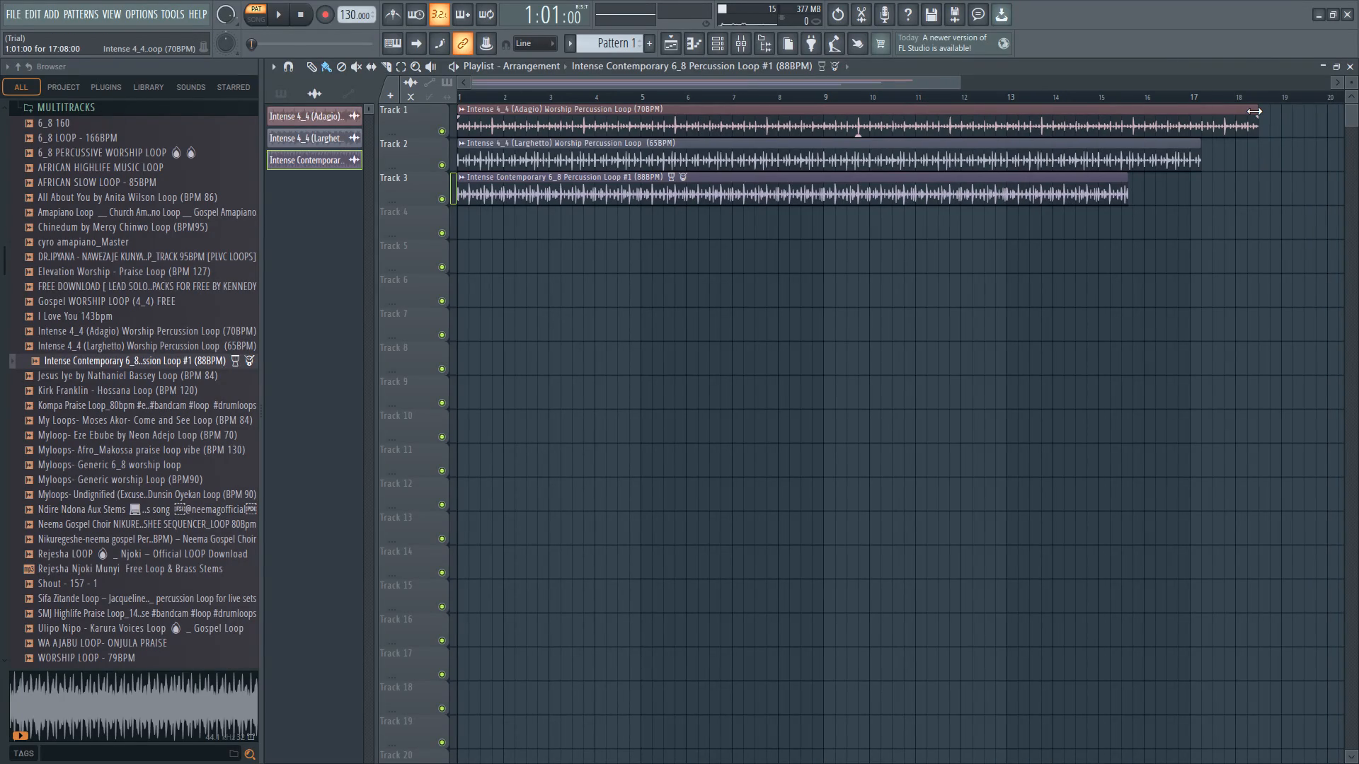
pyautogui.moveTo(1255, 111); pyautogui.dragTo(863, 181)
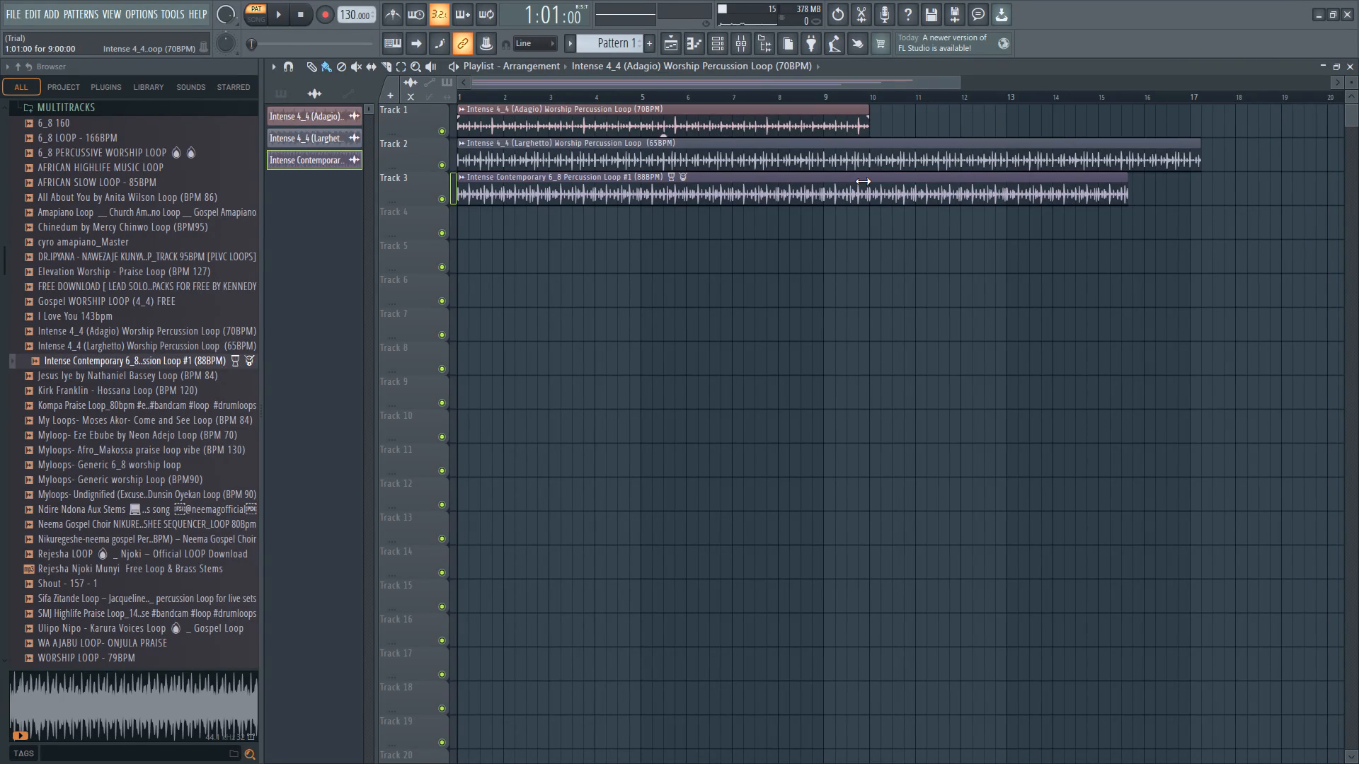
pyautogui.moveTo(863, 181); pyautogui.dragTo(823, 151)
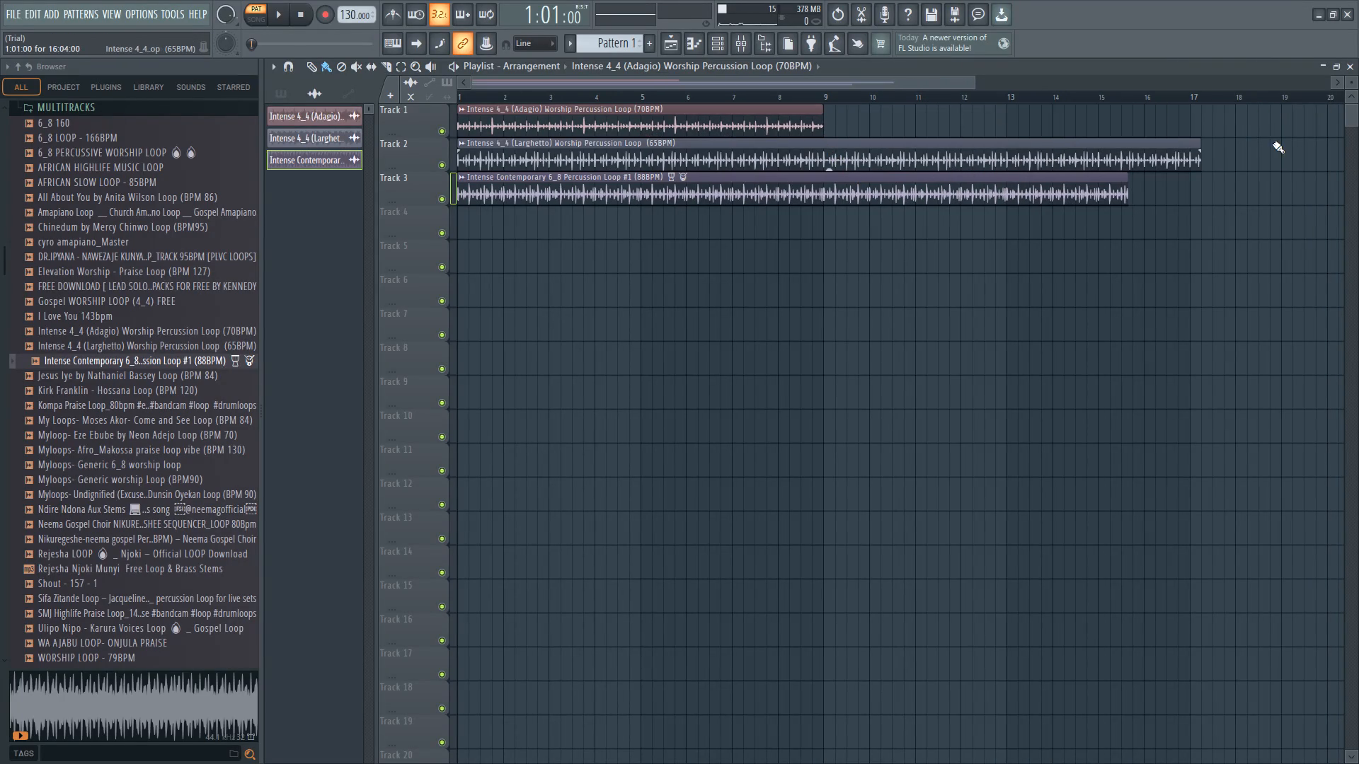
pyautogui.moveTo(1198, 143); pyautogui.dragTo(1065, 162)
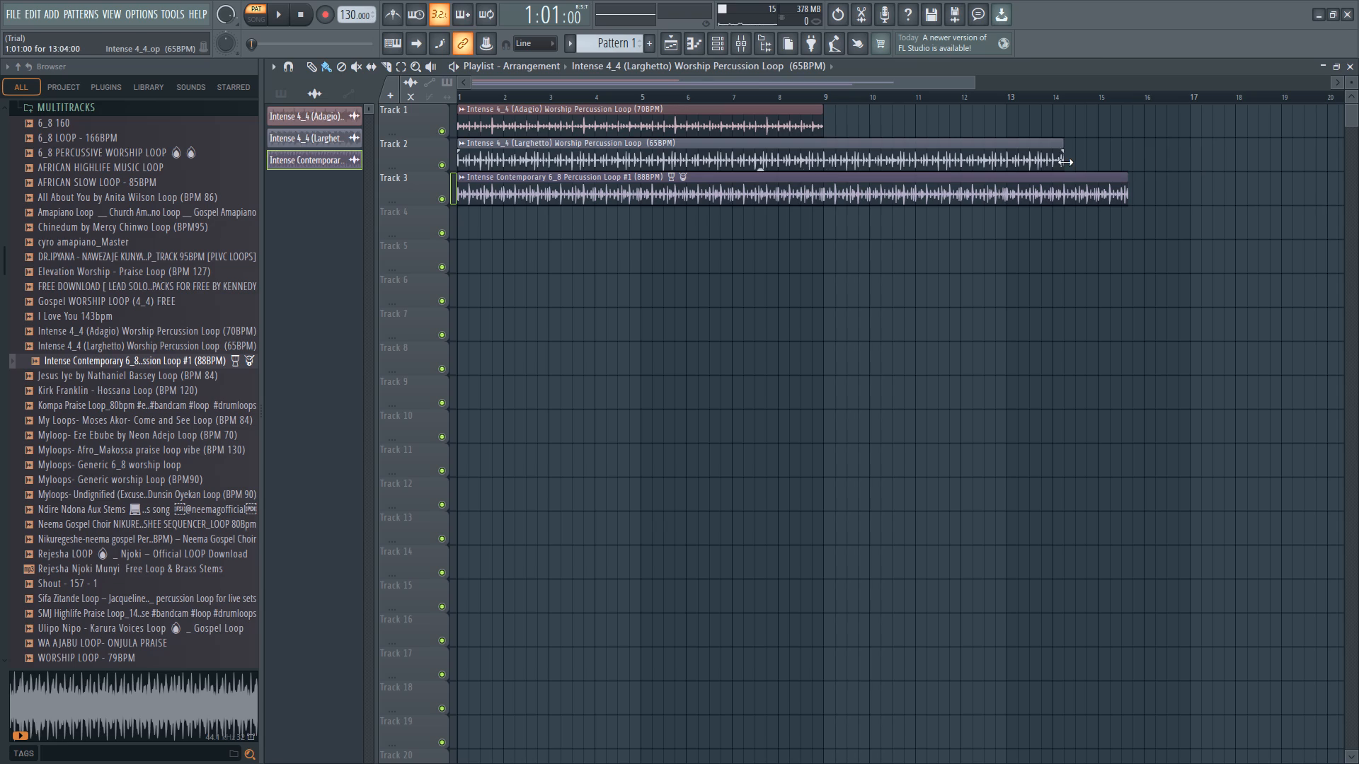
pyautogui.moveTo(1065, 162); pyautogui.dragTo(820, 149)
# Trim the end of the Track 3 Intense Contemporary 6_8 loop to about the start of bar 9, matching the loops above.
pyautogui.moveTo(1128, 180); pyautogui.dragTo(953, 198)
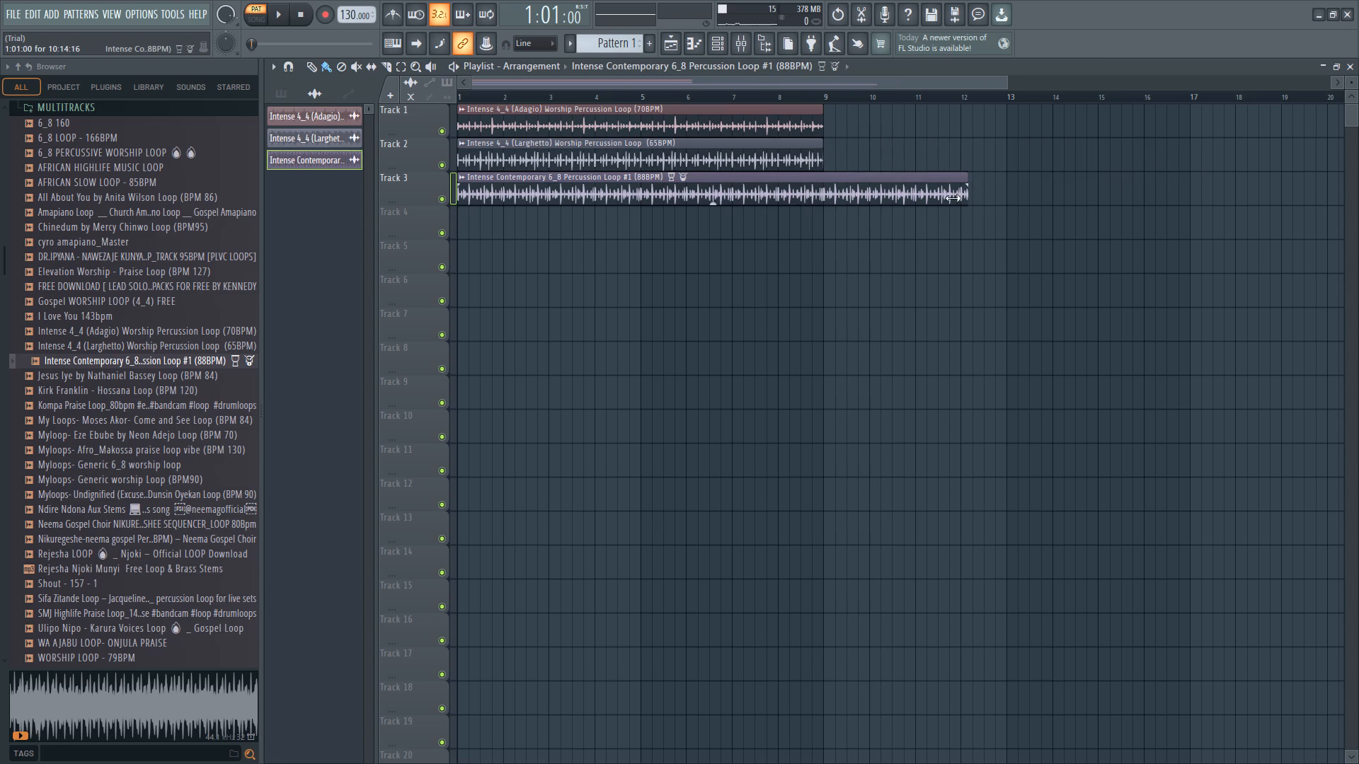
pyautogui.moveTo(953, 198); pyautogui.dragTo(822, 183)
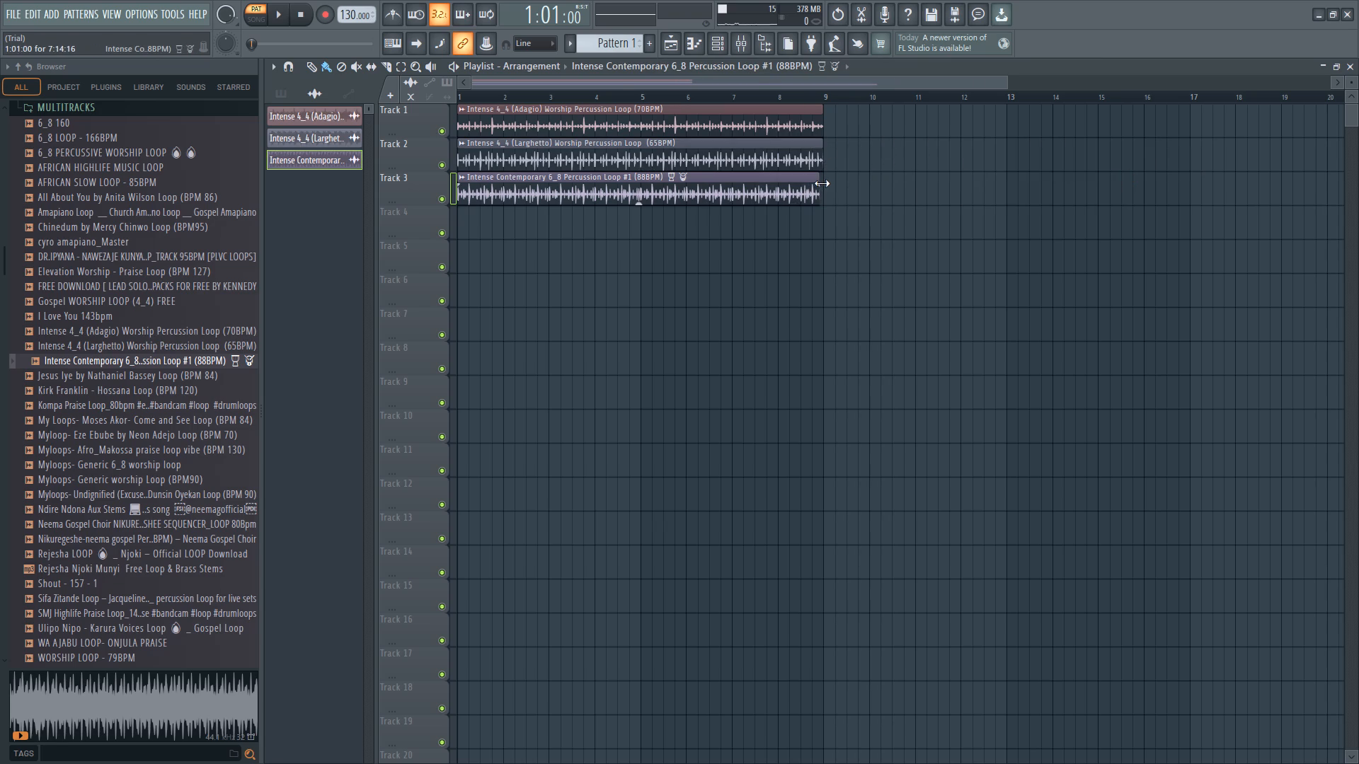
pyautogui.moveTo(822, 183); pyautogui.dragTo(824, 183)
pyautogui.keyDown('ctrl'); pyautogui.scroll(4, 824, 183); pyautogui.keyUp('ctrl')
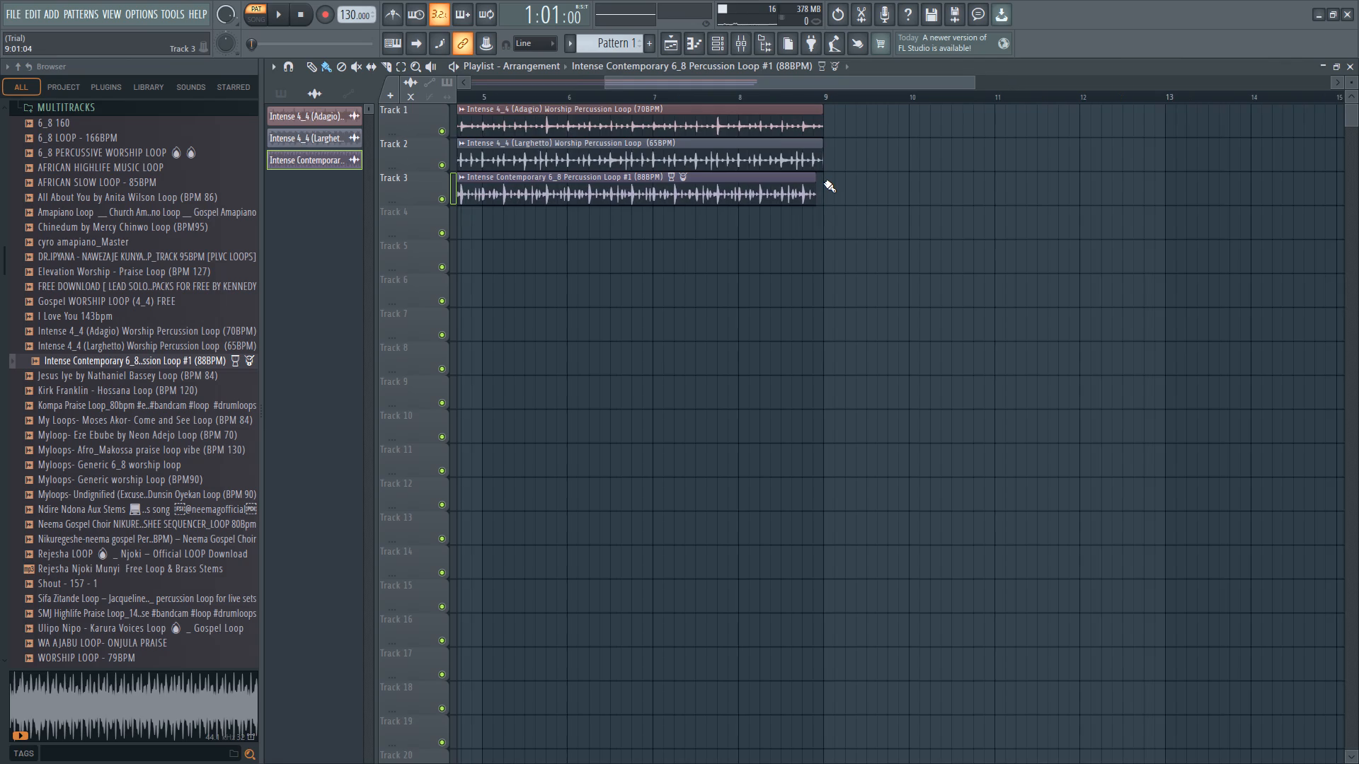
pyautogui.keyDown('ctrl'); pyautogui.scroll(2, 824, 183); pyautogui.keyUp('ctrl')
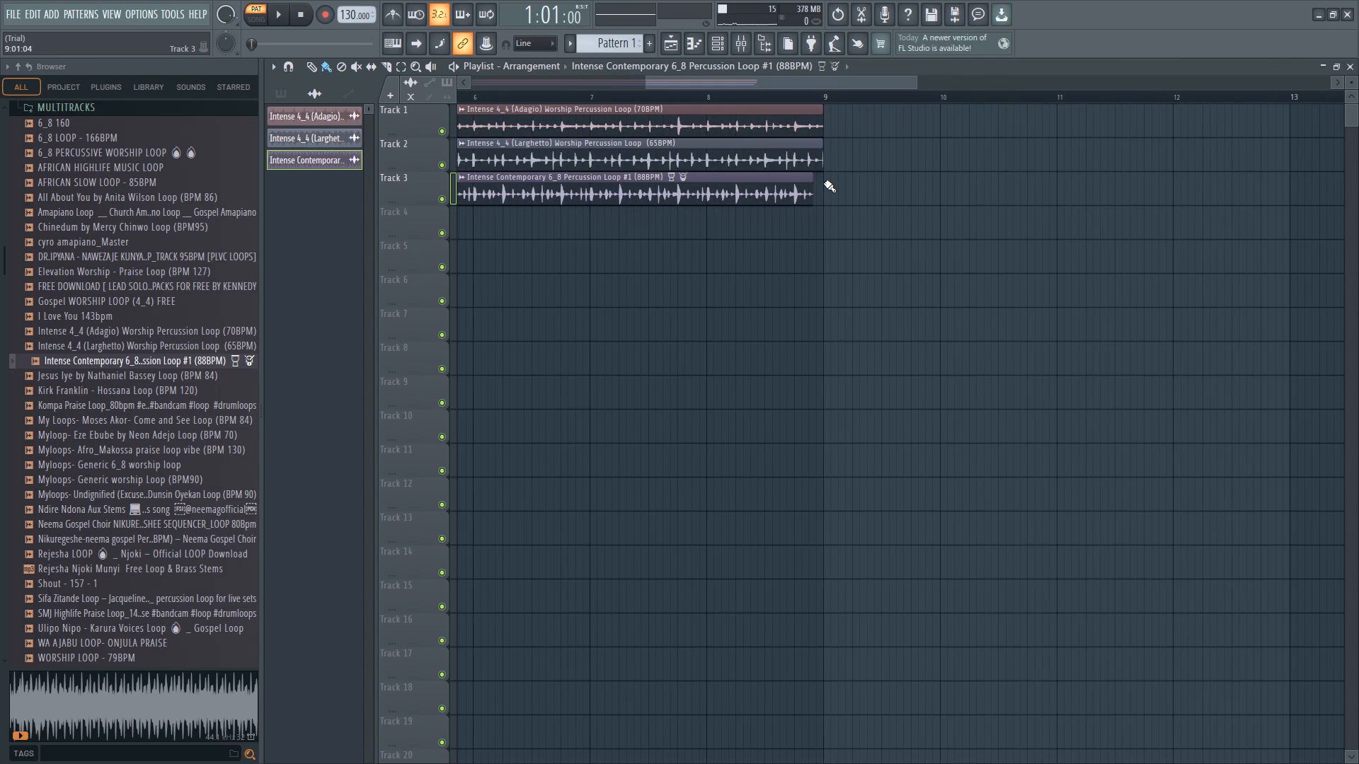
pyautogui.keyDown('ctrl'); pyautogui.scroll(1, 824, 183); pyautogui.keyUp('ctrl')
pyautogui.click(813, 180)
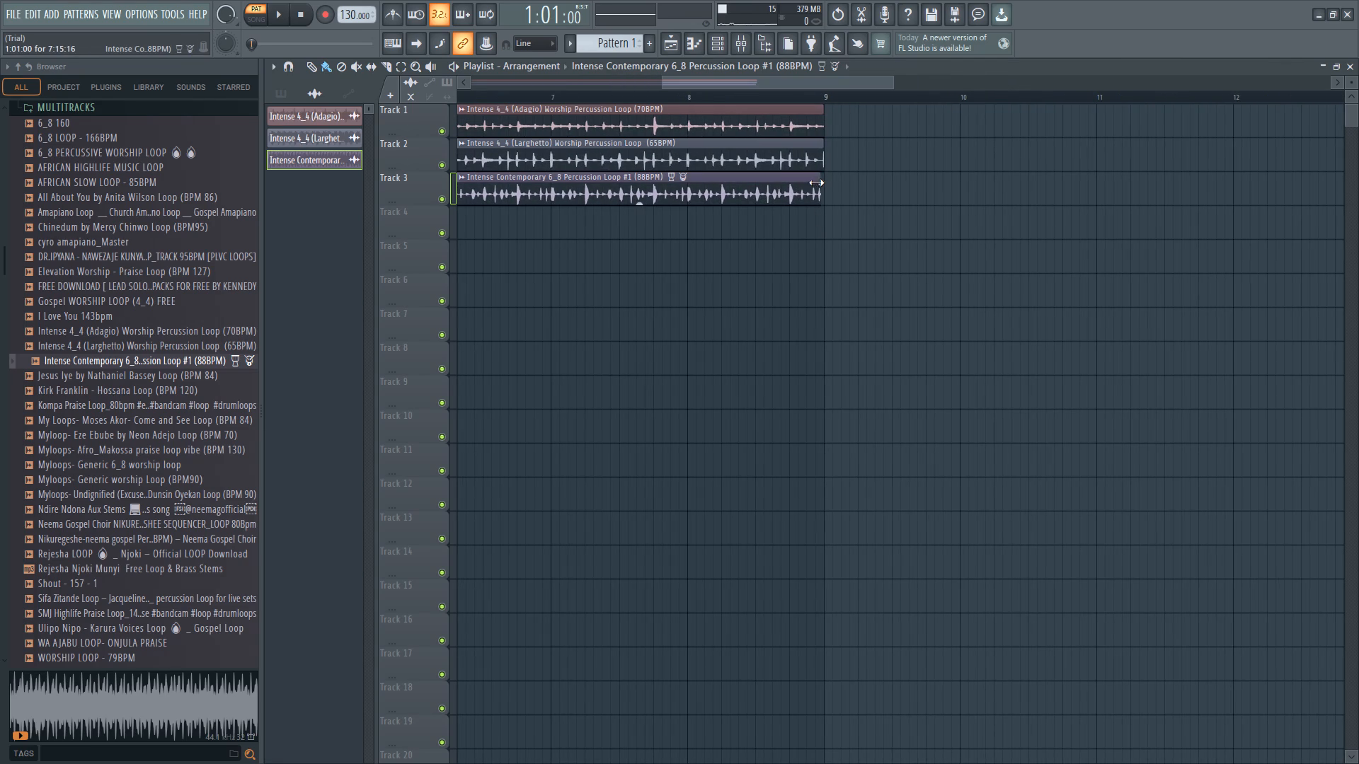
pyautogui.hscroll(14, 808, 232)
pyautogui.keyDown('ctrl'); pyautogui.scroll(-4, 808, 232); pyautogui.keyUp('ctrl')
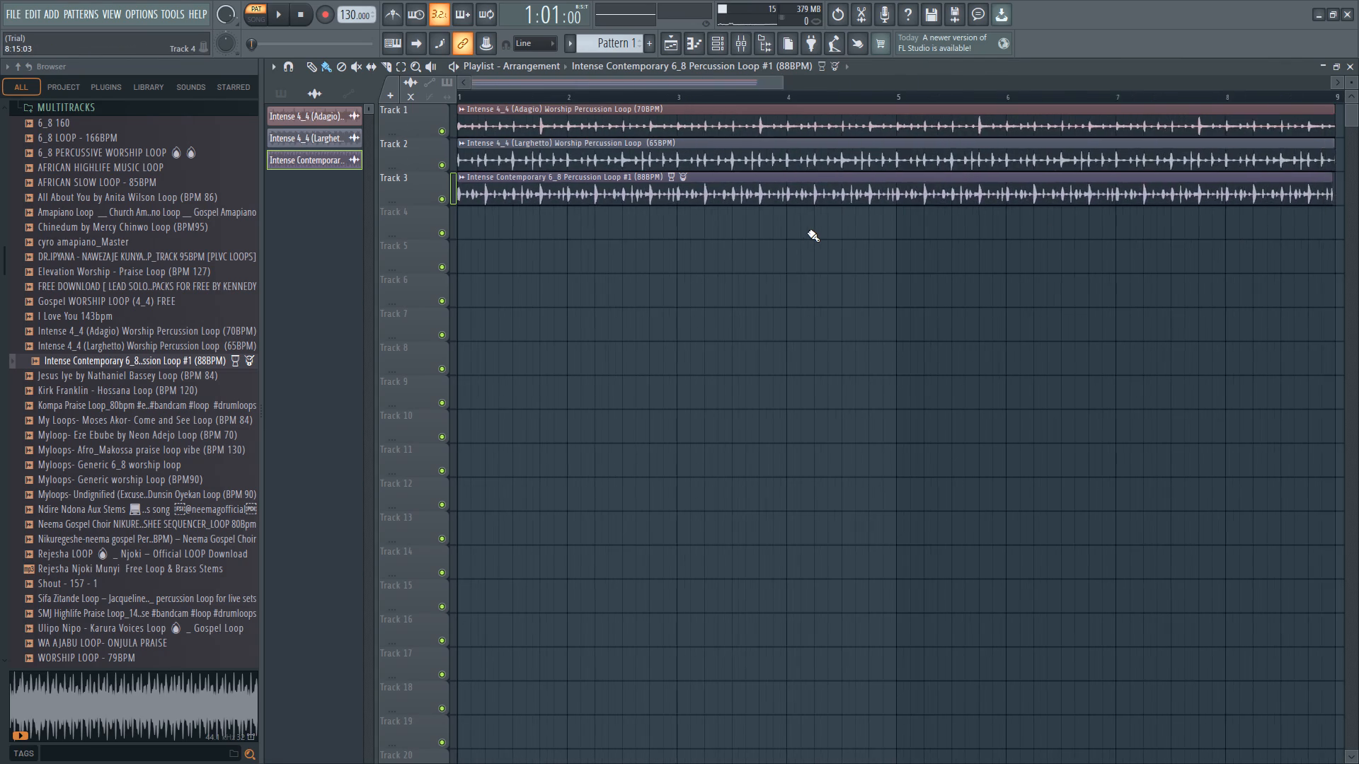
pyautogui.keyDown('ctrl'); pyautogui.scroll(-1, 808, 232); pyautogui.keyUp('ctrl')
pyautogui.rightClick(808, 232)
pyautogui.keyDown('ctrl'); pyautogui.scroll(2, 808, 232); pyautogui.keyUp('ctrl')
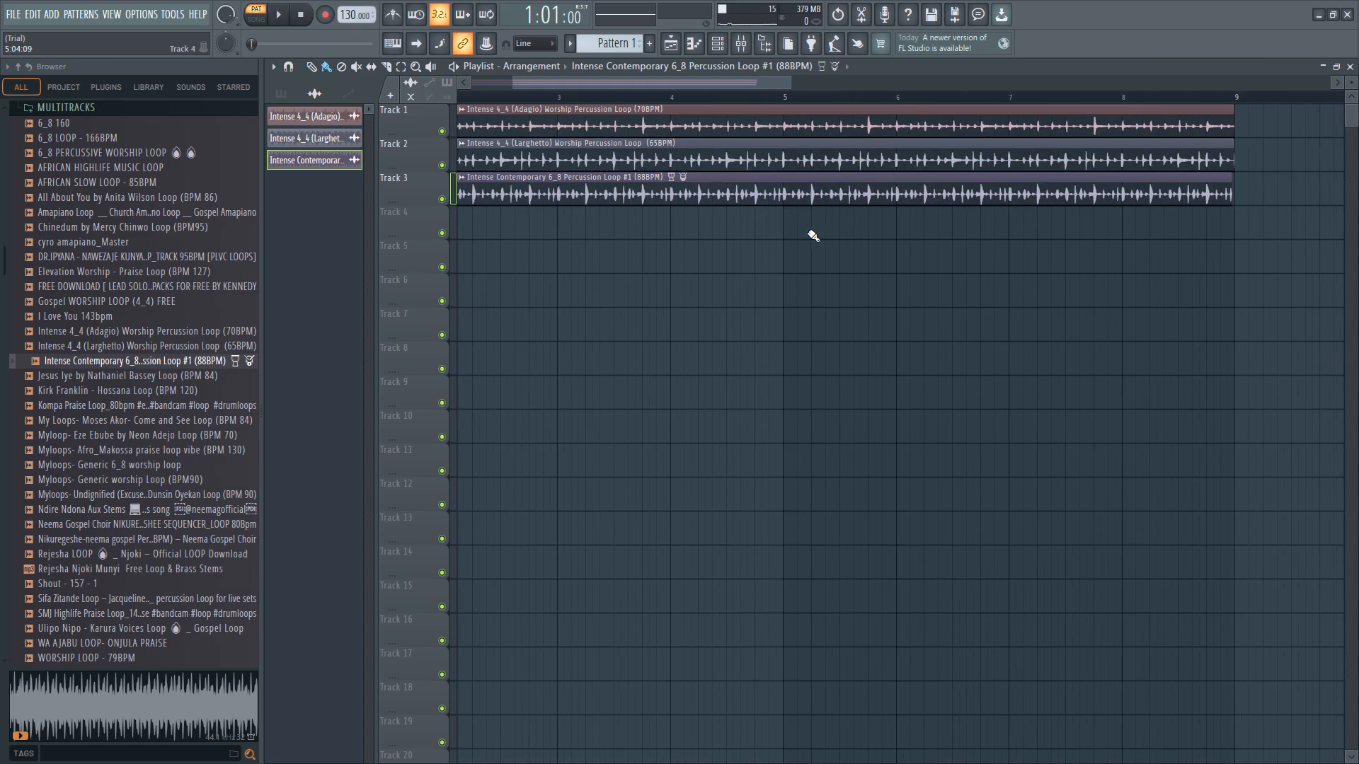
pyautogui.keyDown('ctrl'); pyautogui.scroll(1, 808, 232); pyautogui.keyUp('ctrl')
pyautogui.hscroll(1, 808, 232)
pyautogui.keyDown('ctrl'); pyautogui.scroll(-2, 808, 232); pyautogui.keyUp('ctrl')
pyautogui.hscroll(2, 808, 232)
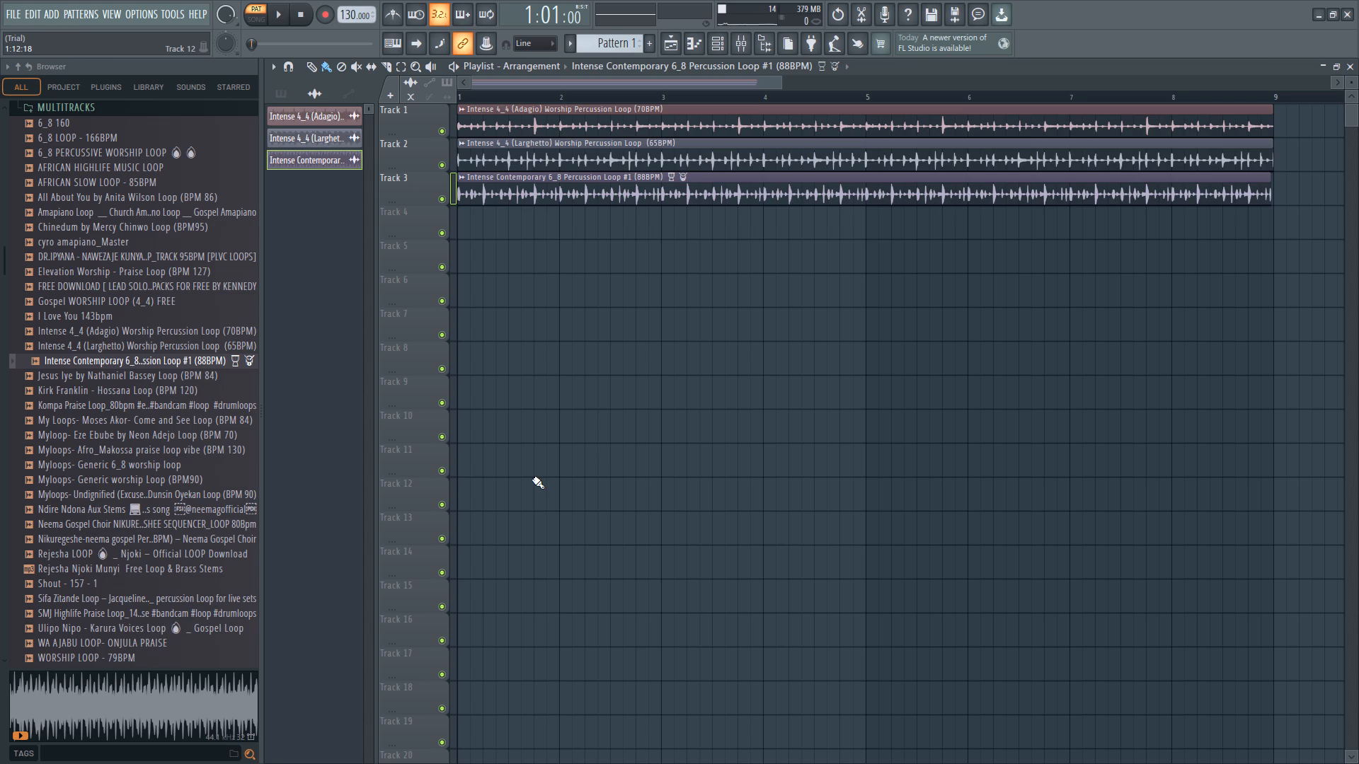
# Launch another FL Studio session with an empty arrangement and dismiss its welcome window.
pyautogui.rightClick(1034, 753)
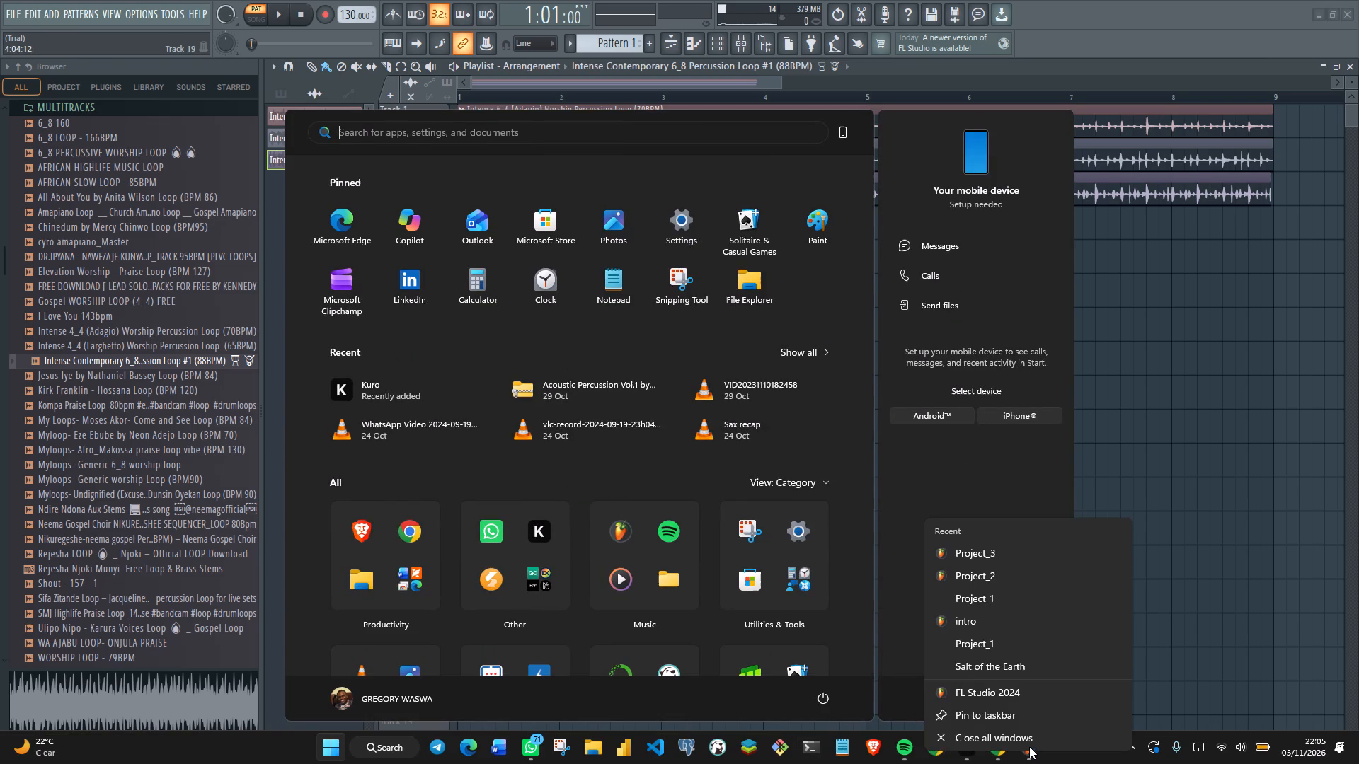
pyautogui.click(1006, 664)
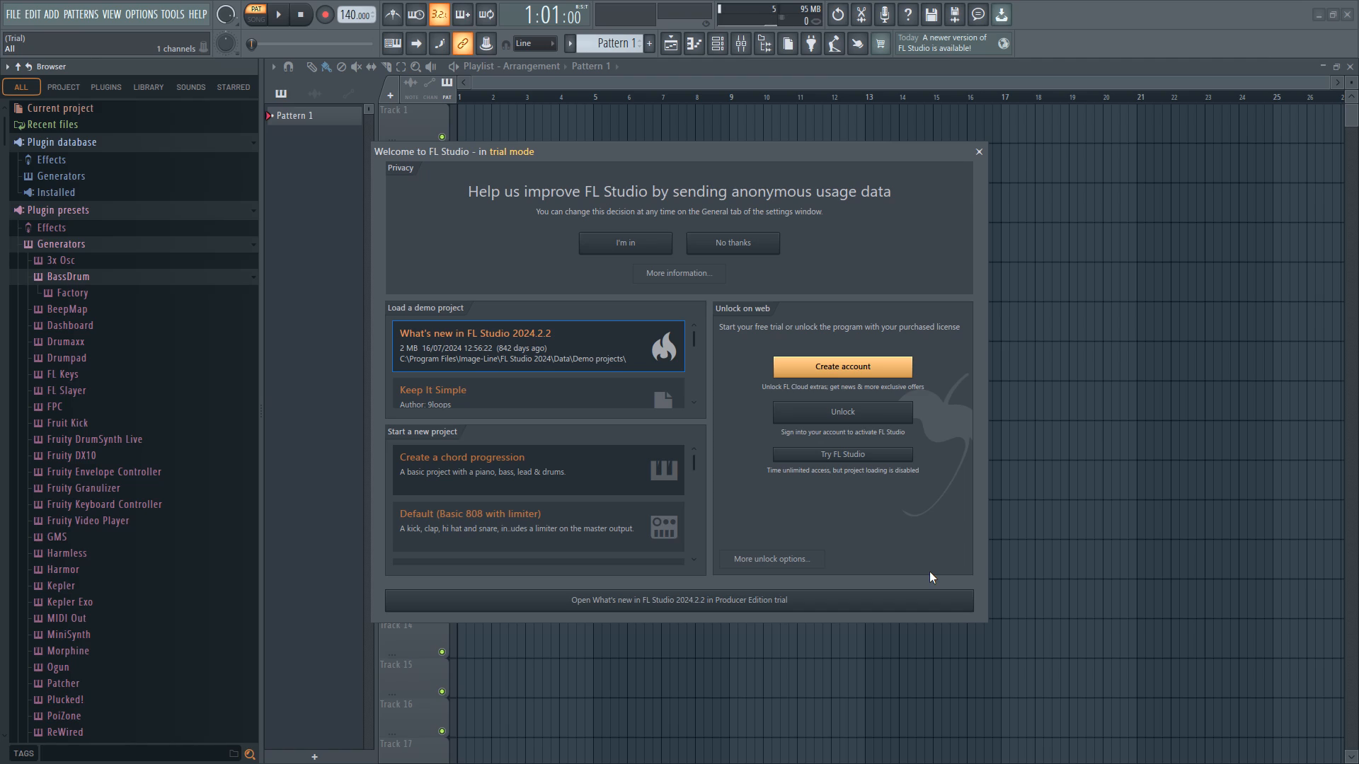
pyautogui.click(978, 151)
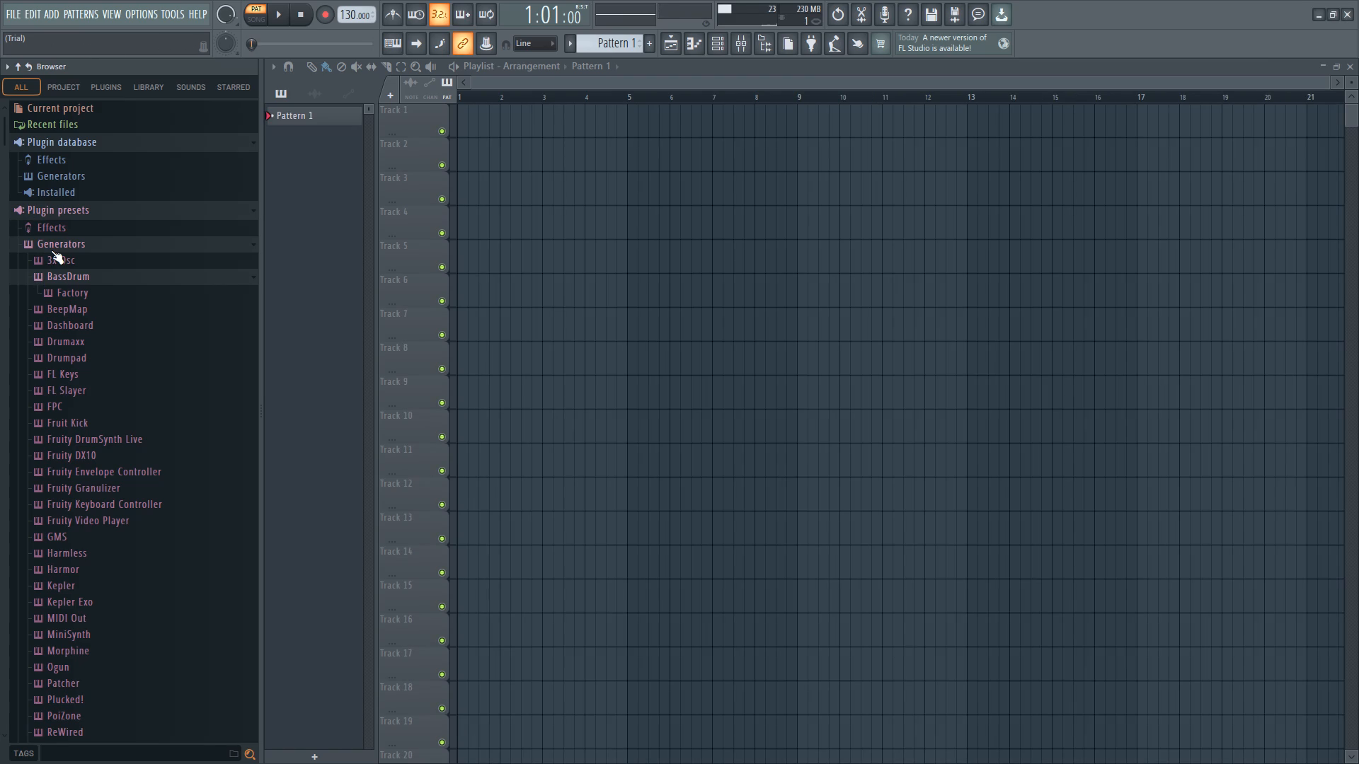
# Place the Amapiano Loop __ Church Amapiano Loop sample from the MULTITRACKS folder on Track 1, starting at bar 1.
pyautogui.click(28, 246)
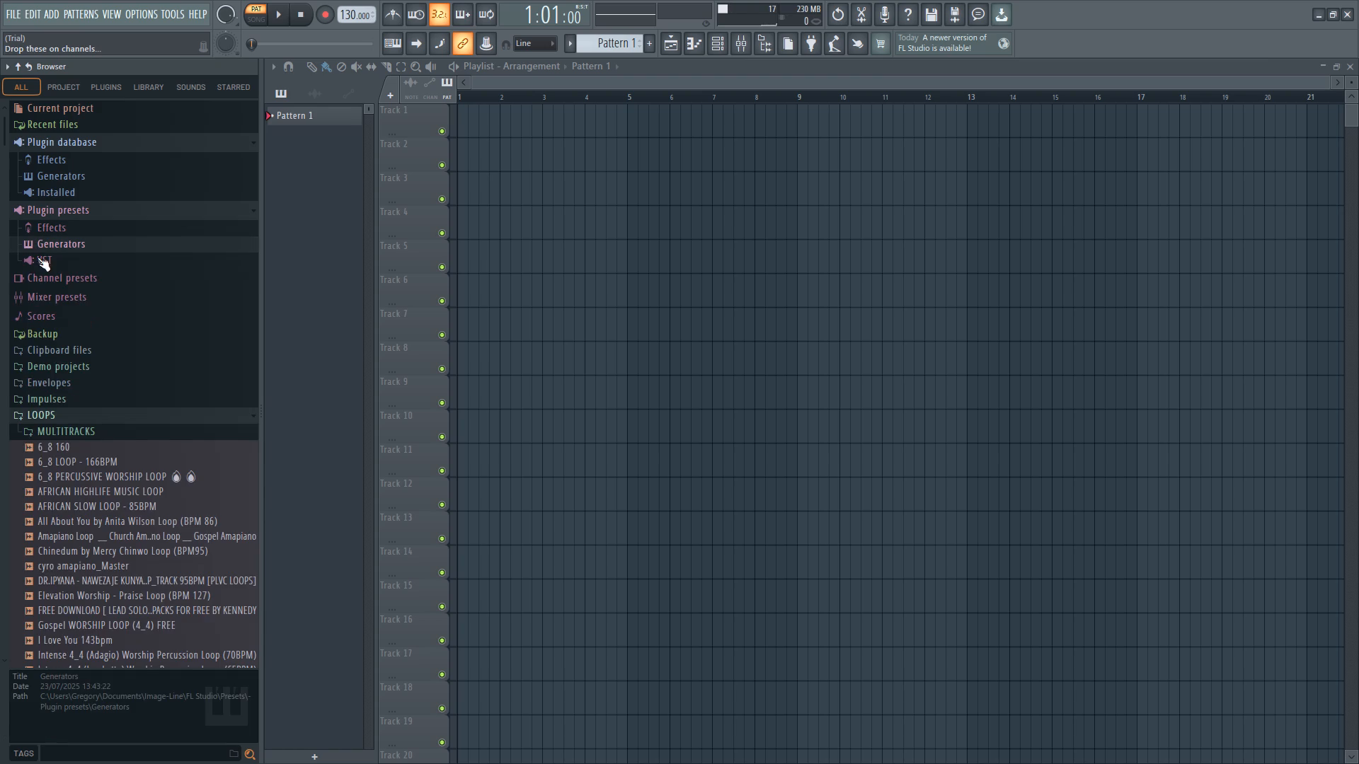
pyautogui.scroll(-2, 85, 432)
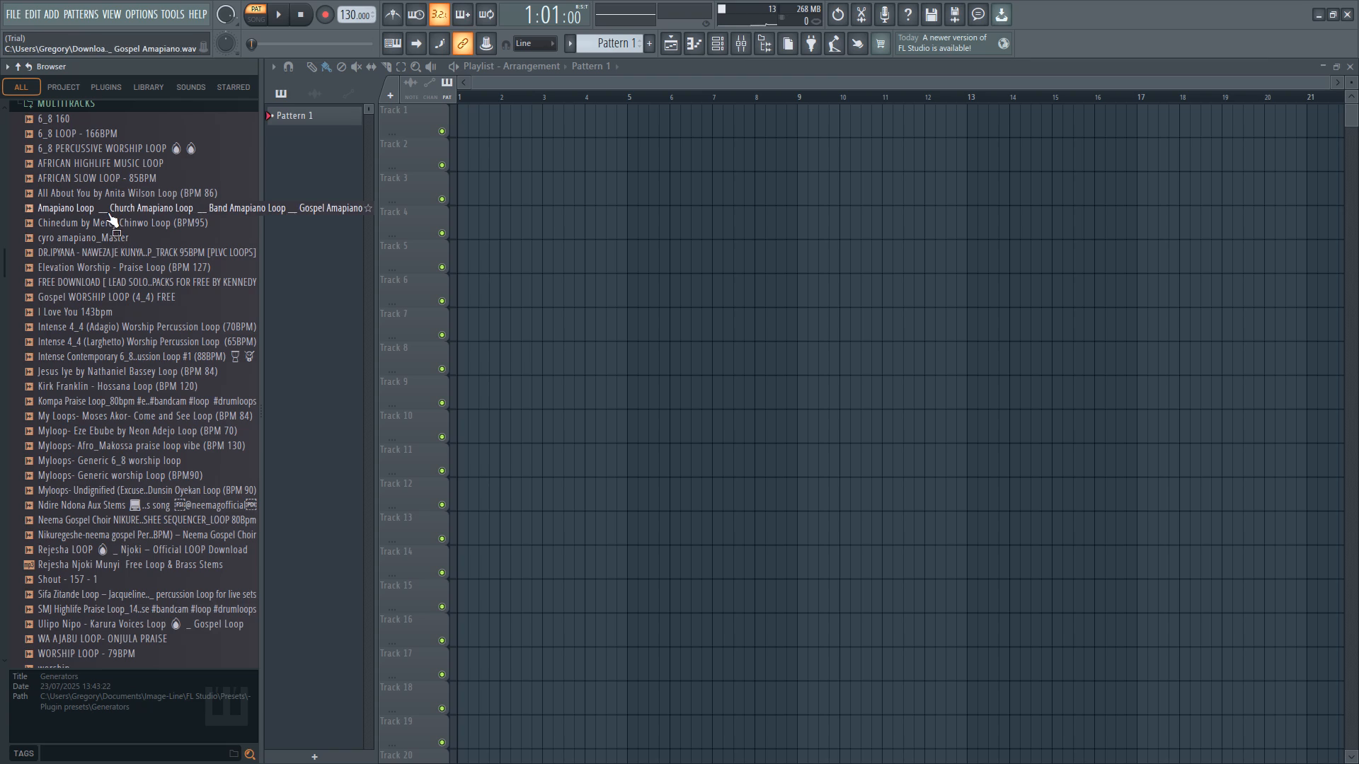
pyautogui.moveTo(108, 210); pyautogui.dragTo(467, 122)
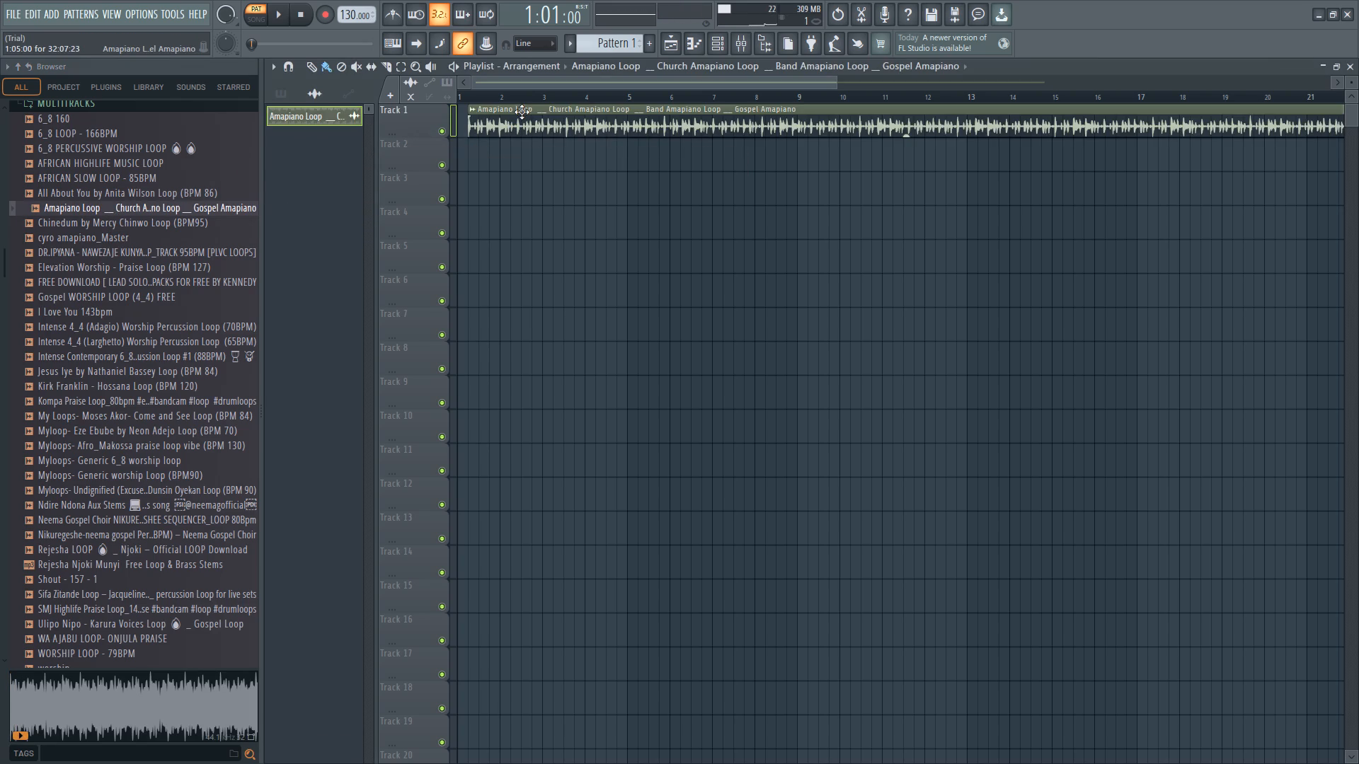
pyautogui.moveTo(522, 112); pyautogui.dragTo(511, 112)
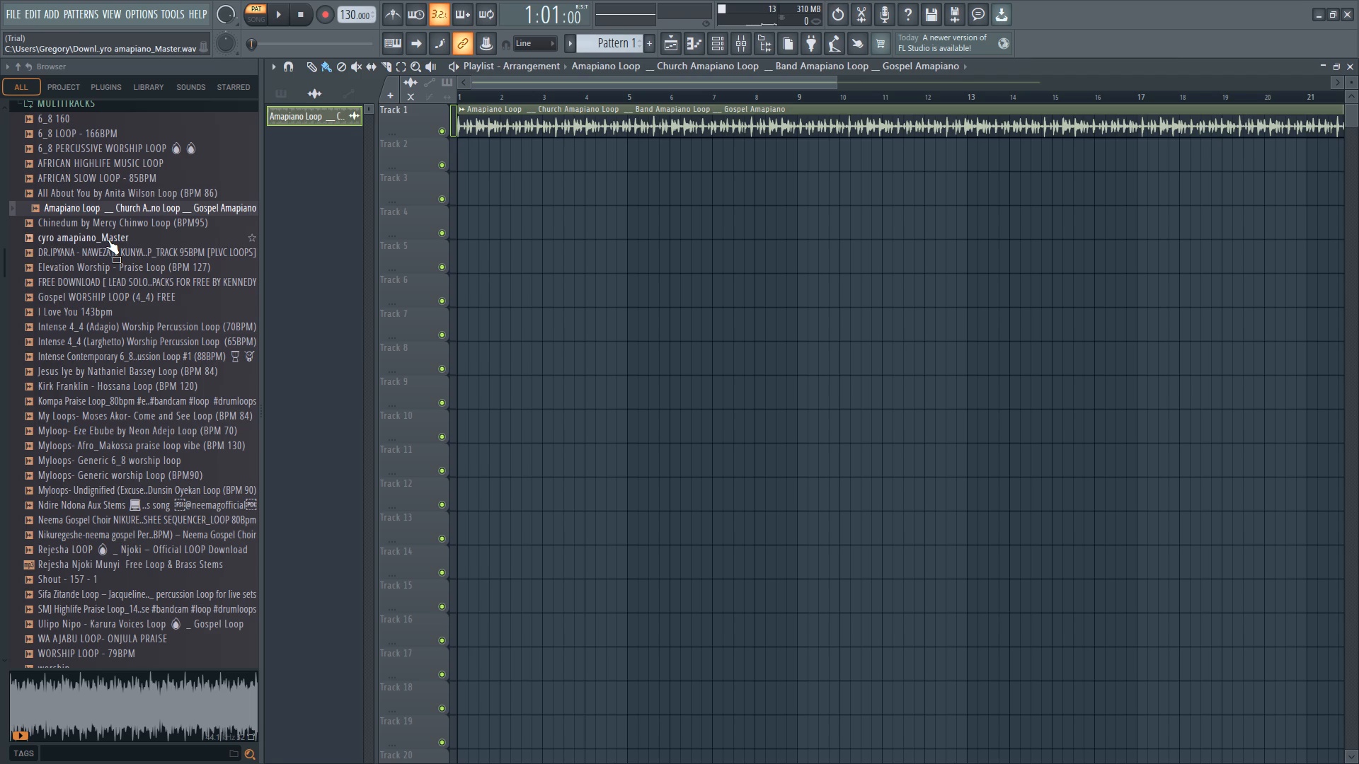
# Place the cyro amapiano_Master loop on Track 2, starting at bar 1.
pyautogui.moveTo(108, 239); pyautogui.dragTo(464, 151)
pyautogui.moveTo(507, 143); pyautogui.dragTo(507, 142)
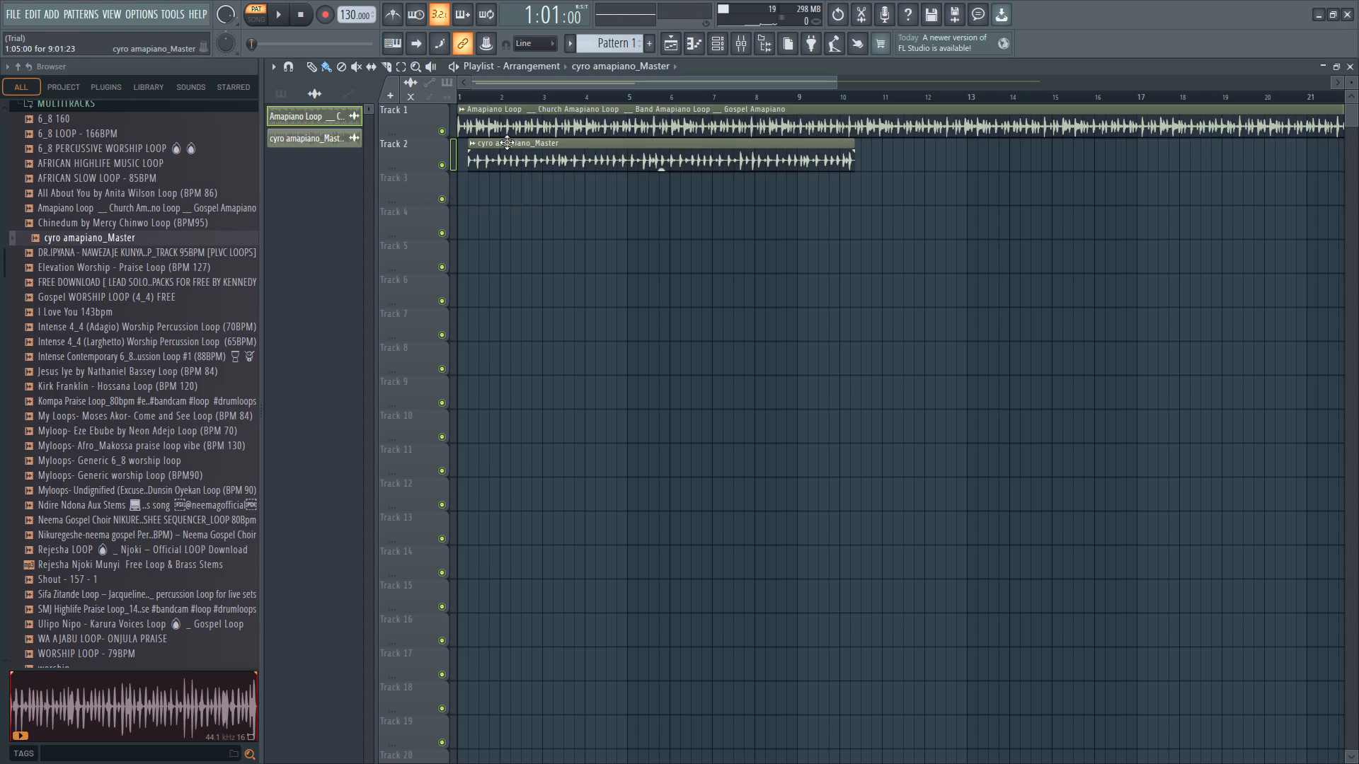
pyautogui.moveTo(507, 142); pyautogui.dragTo(500, 141)
# Set the time-stretching mode of the Track 1 Amapiano loop to Stretch.
pyautogui.doubleClick(495, 112)
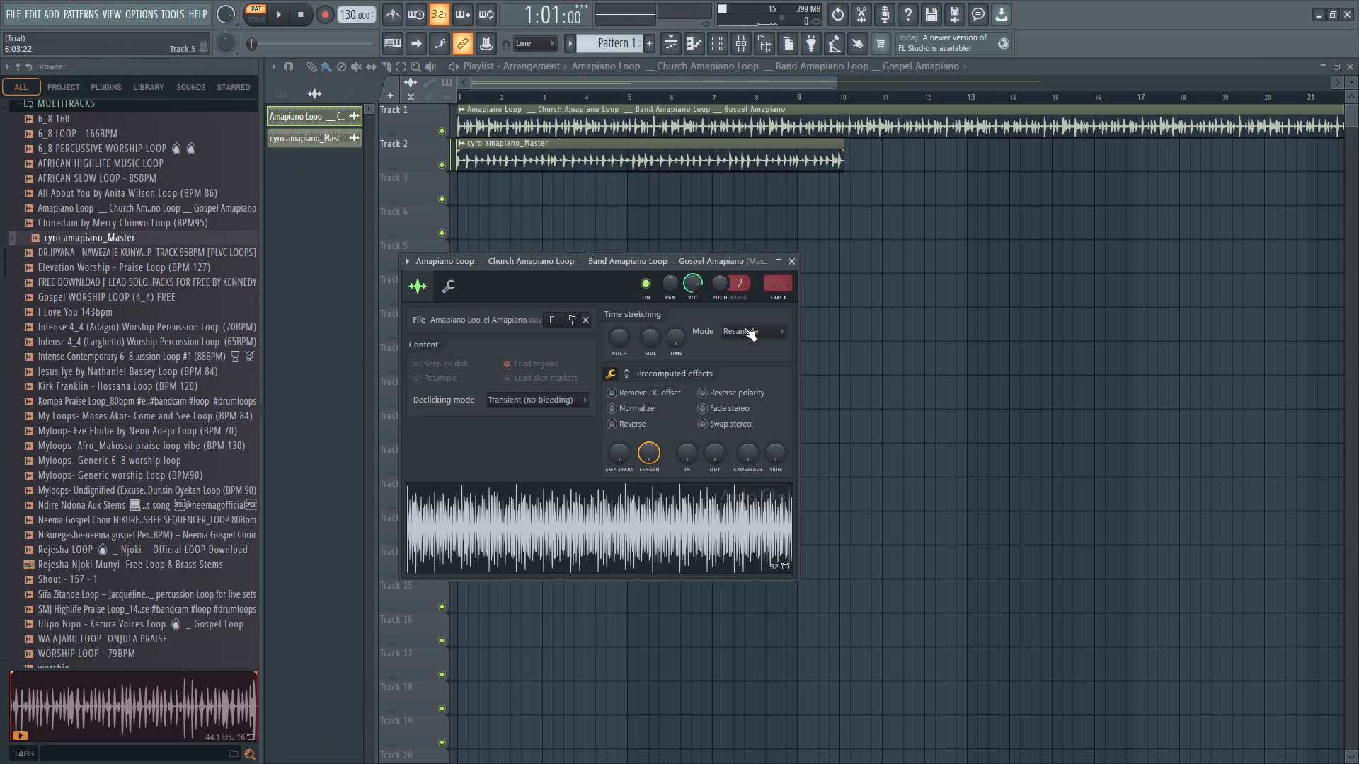
pyautogui.click(747, 330)
pyautogui.click(745, 371)
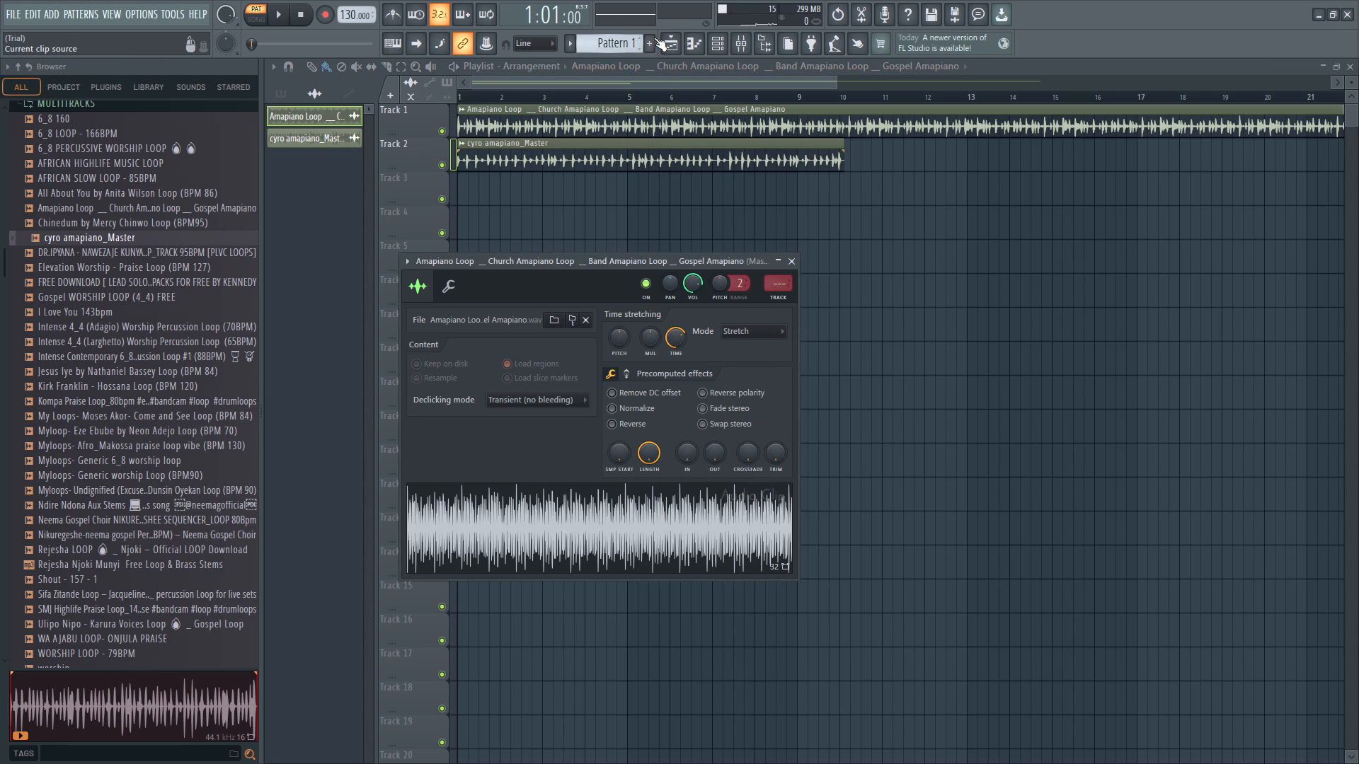
# Set the time-stretching mode of the Track 2 cyro amapiano_Master loop to Stretch.
pyautogui.doubleClick(638, 146)
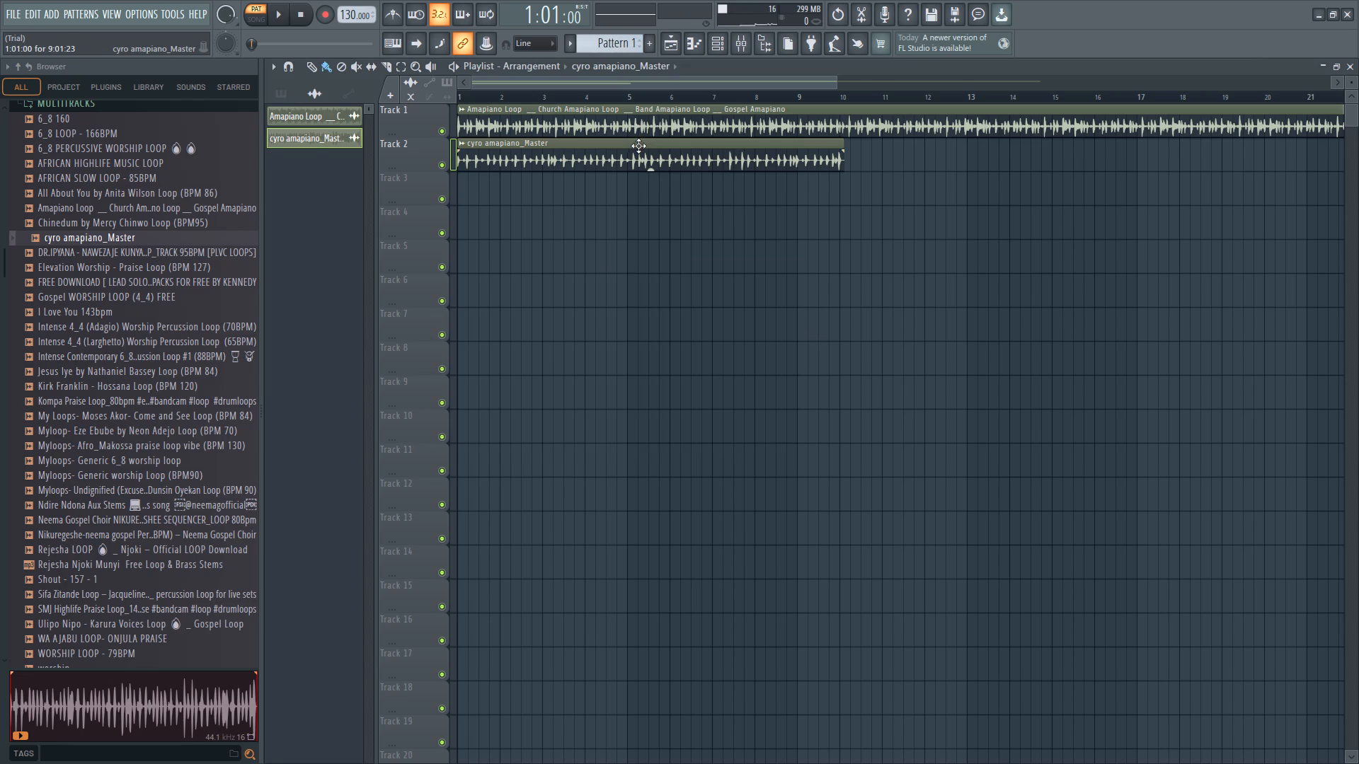
pyautogui.click(636, 200)
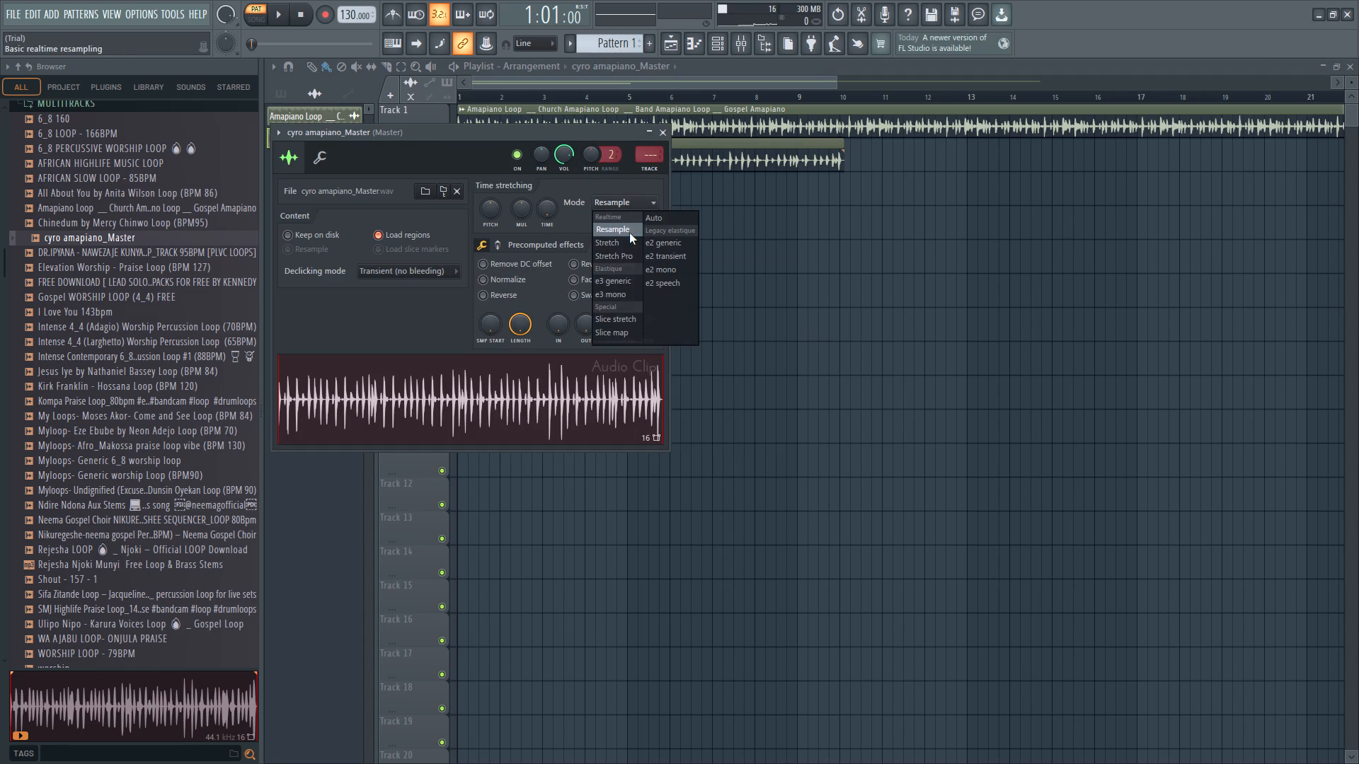
pyautogui.click(629, 243)
pyautogui.click(694, 105)
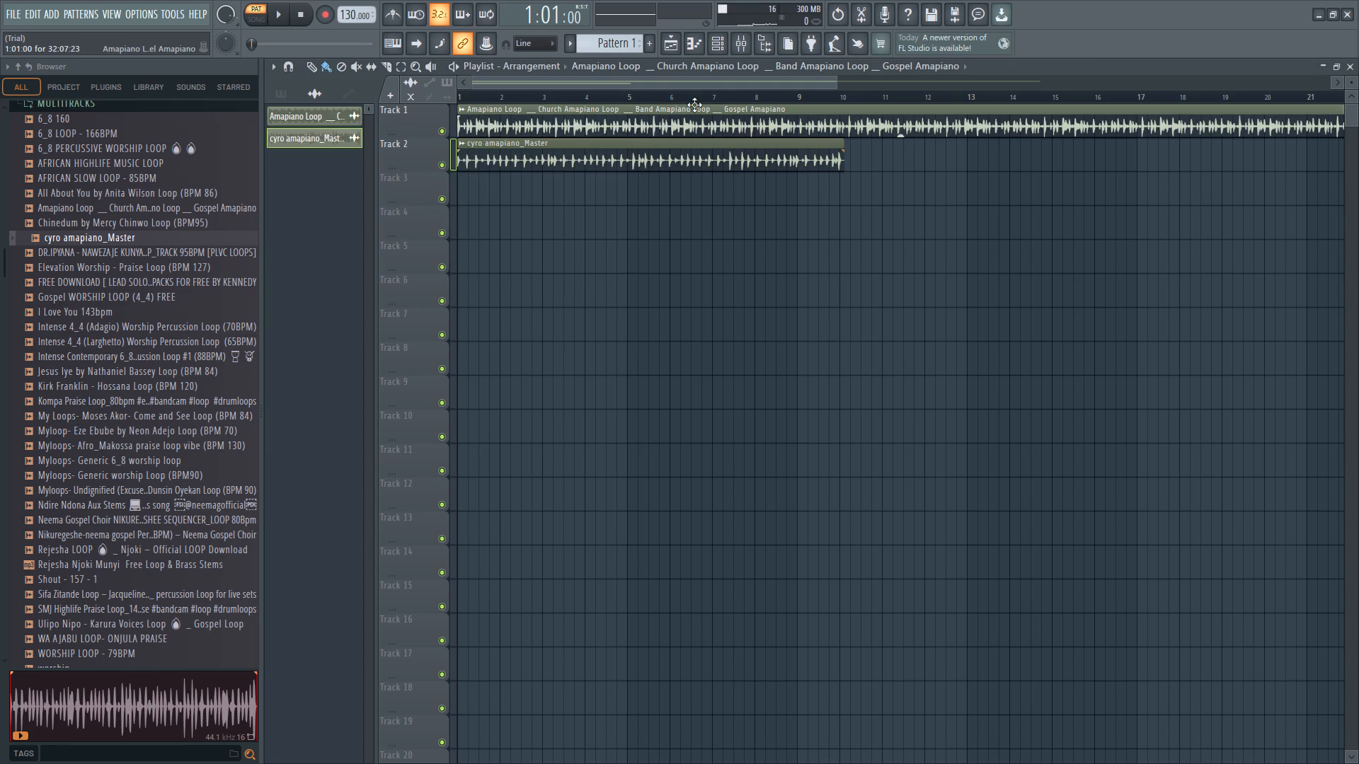
# Fit the Track 1 Amapiano loop to the project tempo, choosing the 75 to 150 BPM detection range.
pyautogui.click(461, 108)
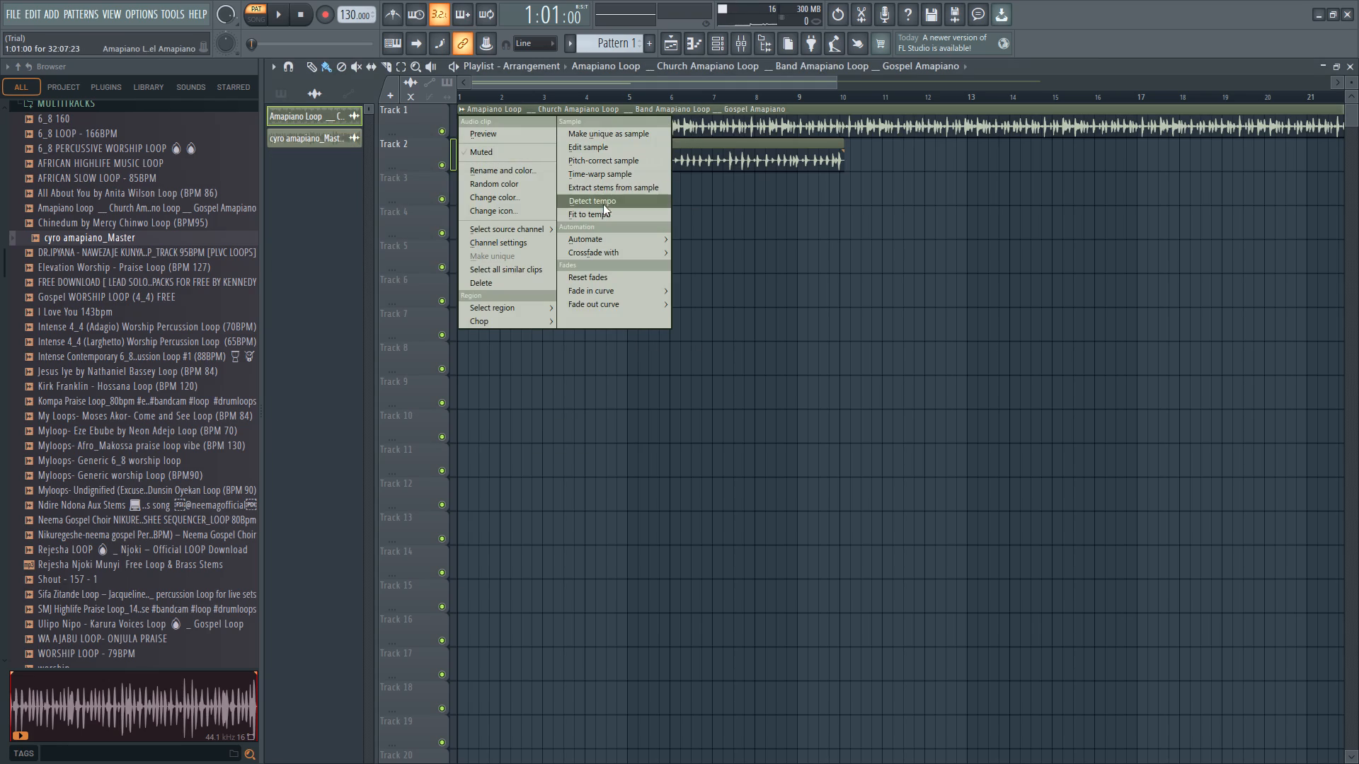
pyautogui.click(605, 212)
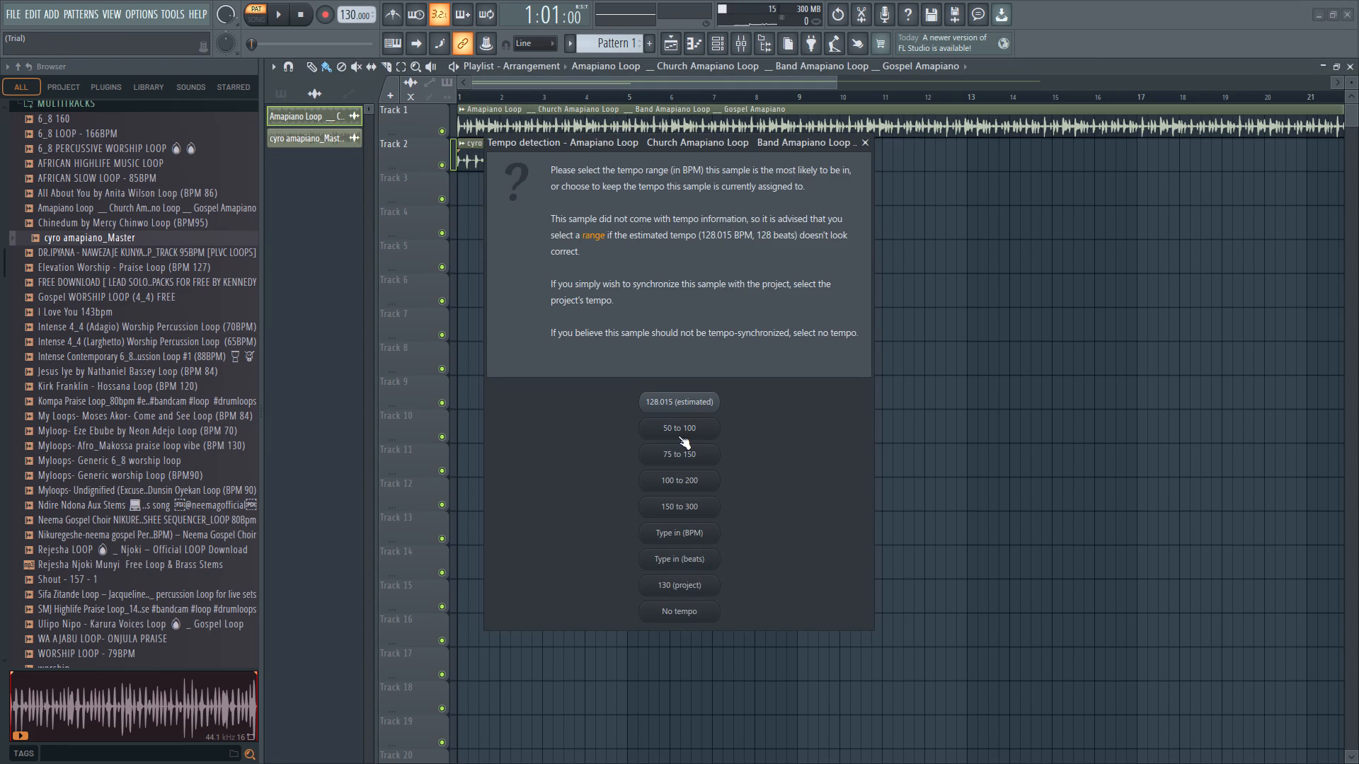
pyautogui.click(677, 455)
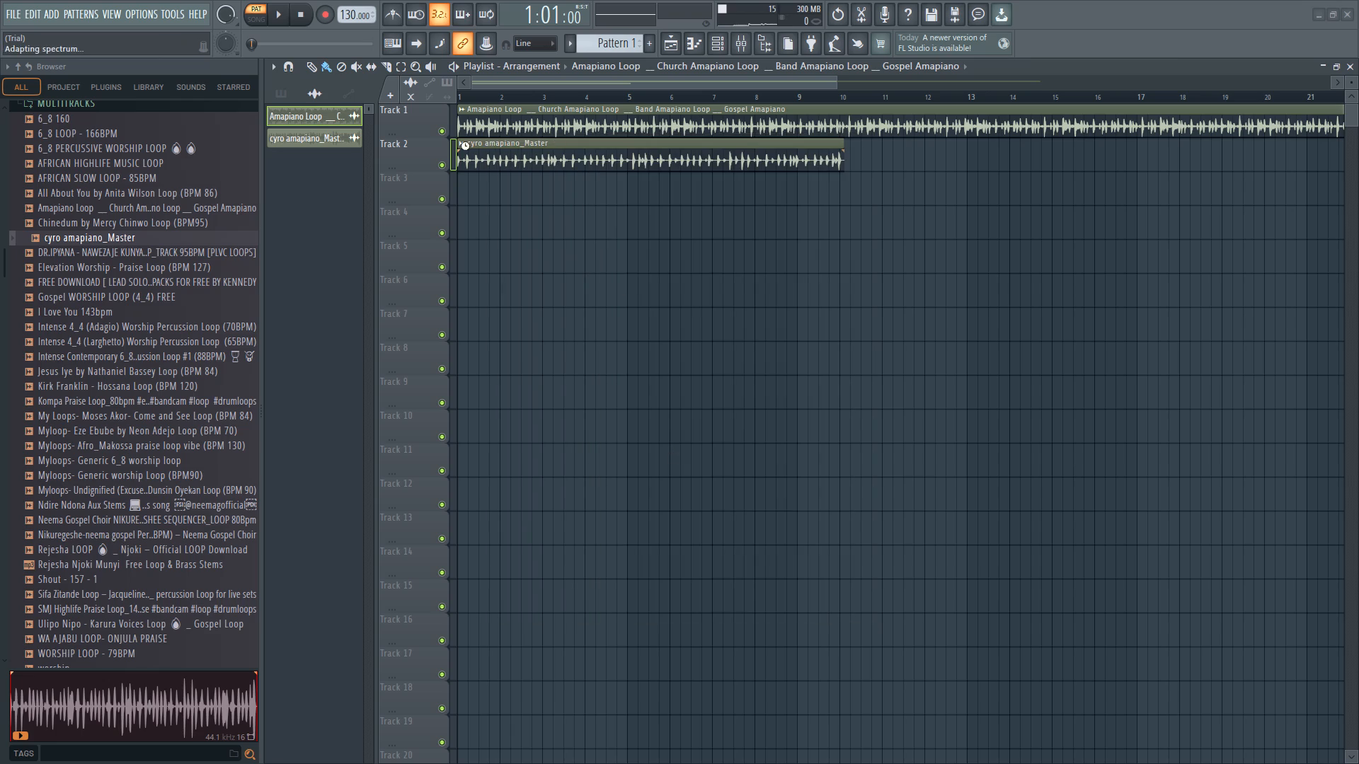
# Fit the Track 2 cyro amapiano_Master loop to the project tempo, choosing the 75 to 150 BPM detection range.
pyautogui.click(498, 144)
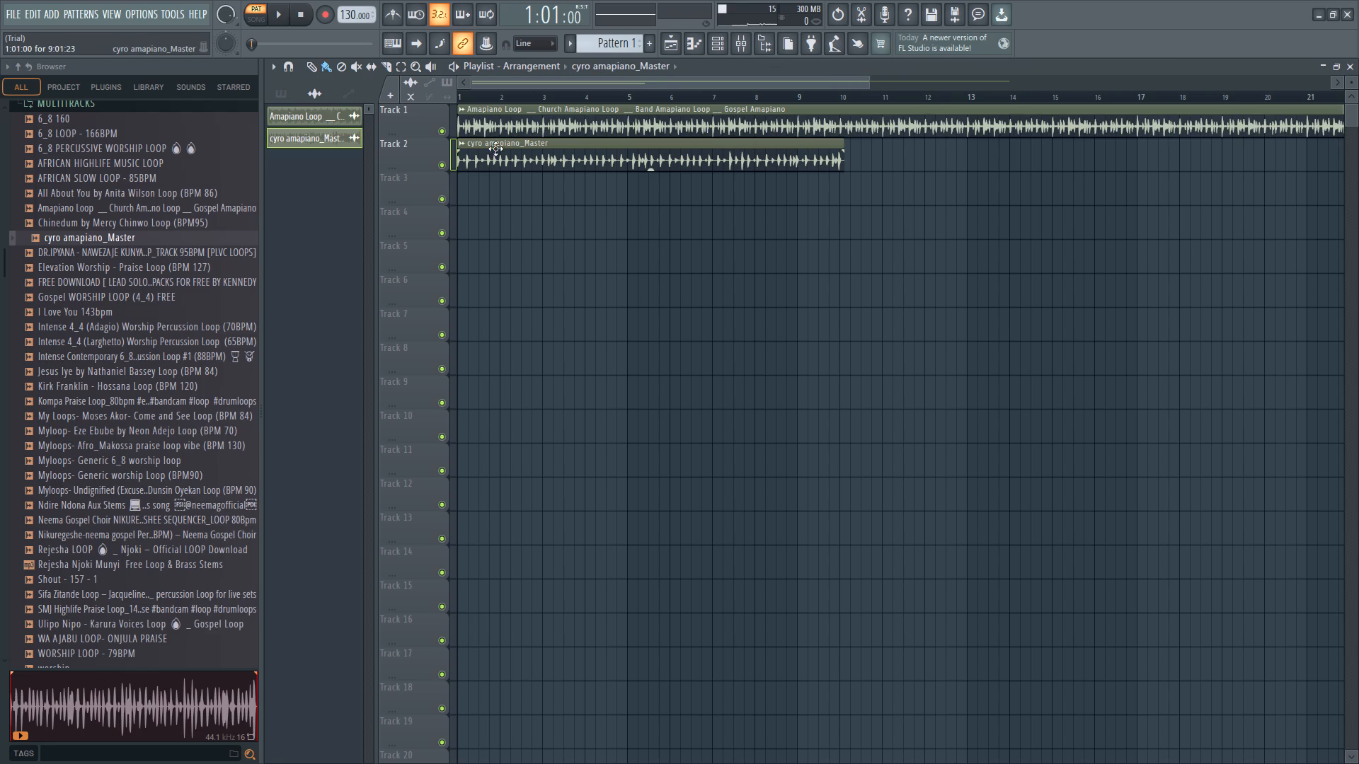
pyautogui.click(461, 142)
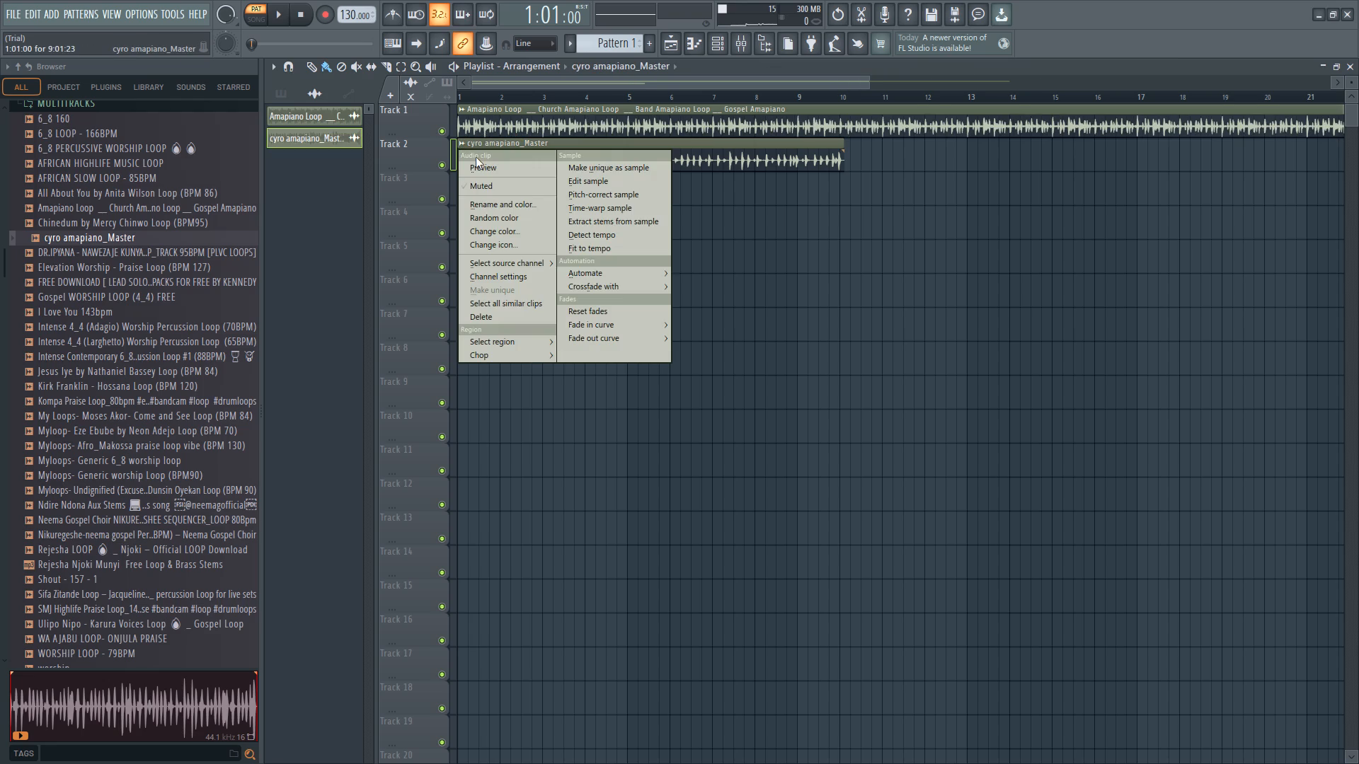
pyautogui.click(586, 248)
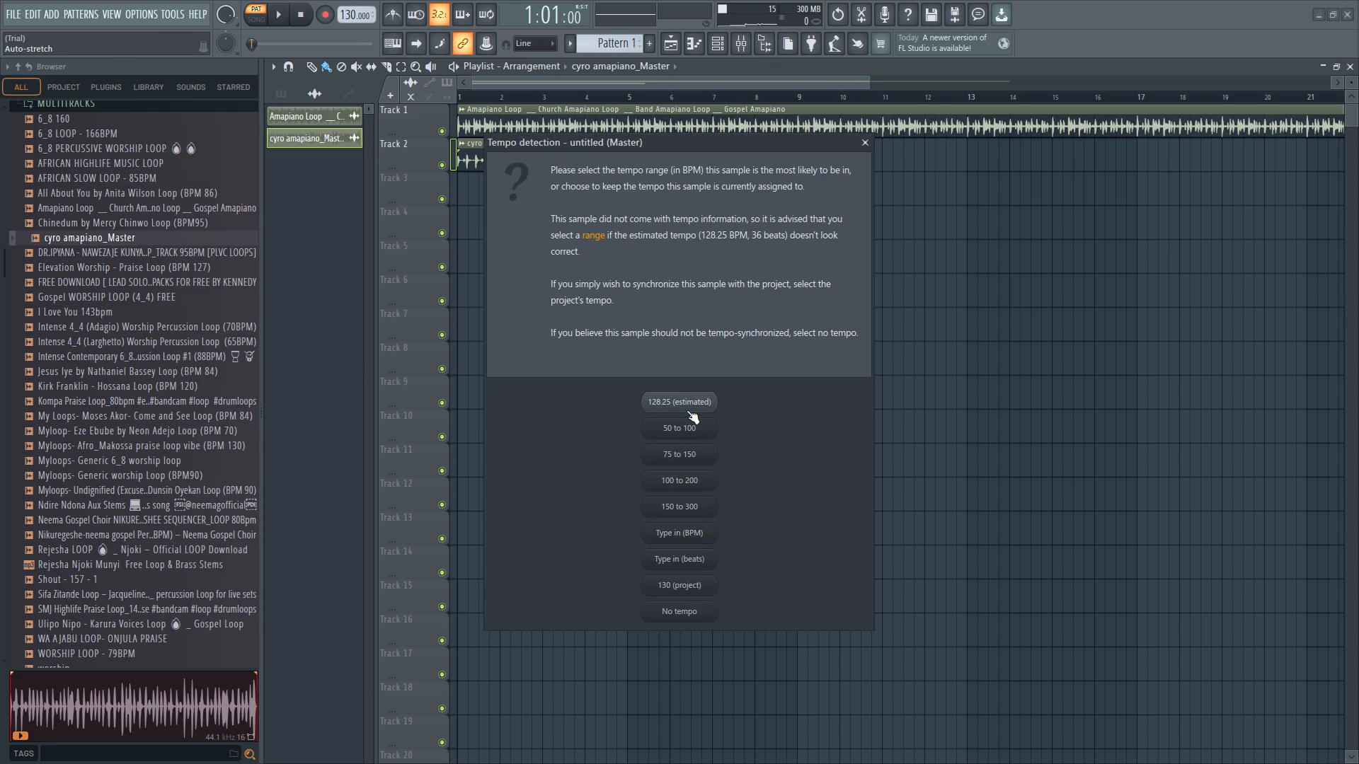
pyautogui.click(679, 457)
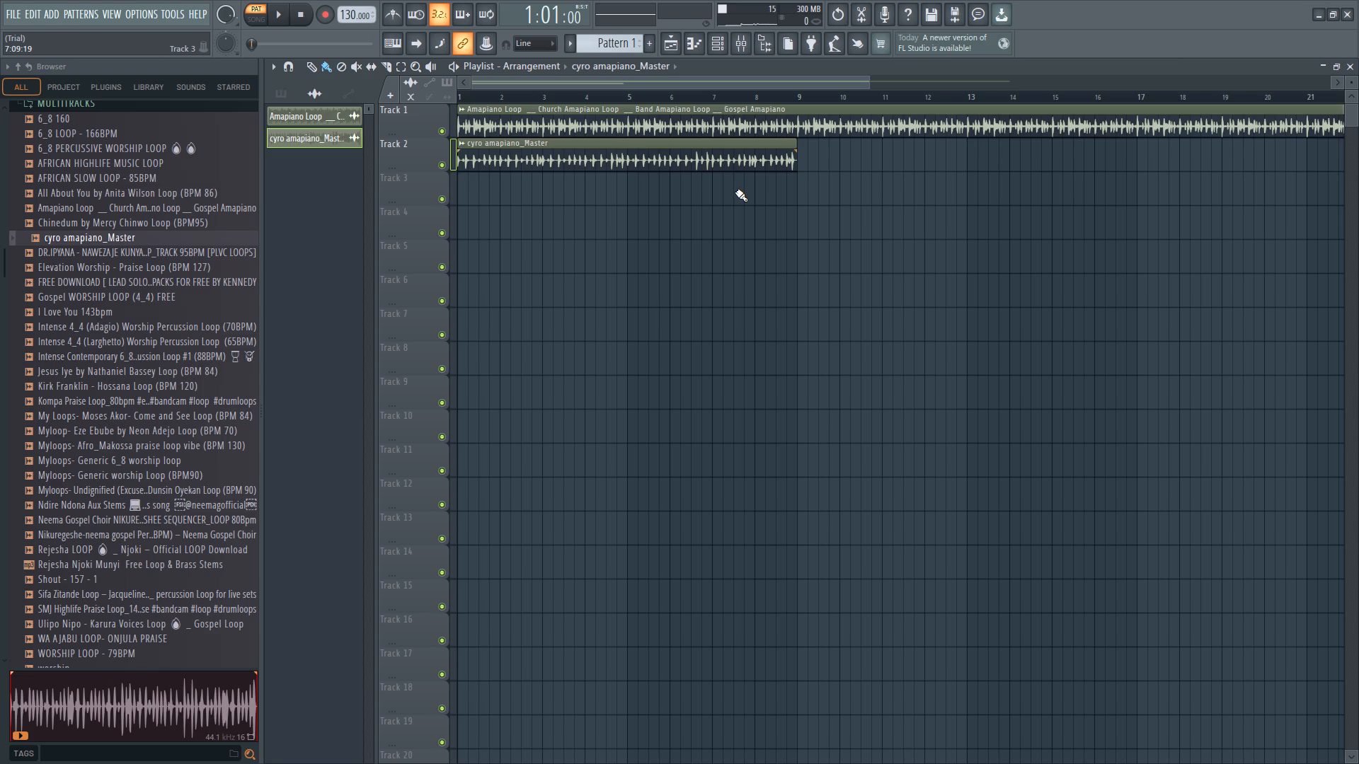
pyautogui.click(735, 192)
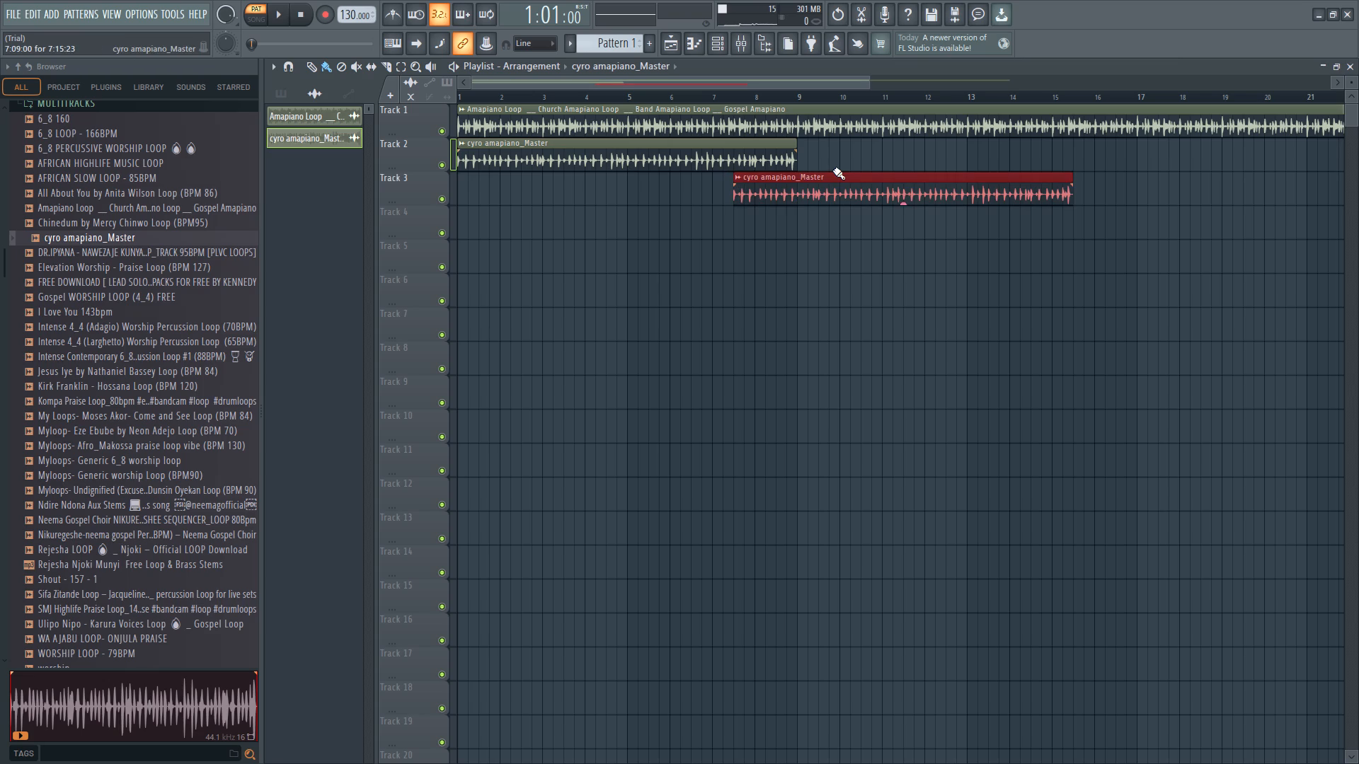
pyautogui.rightClick(835, 185)
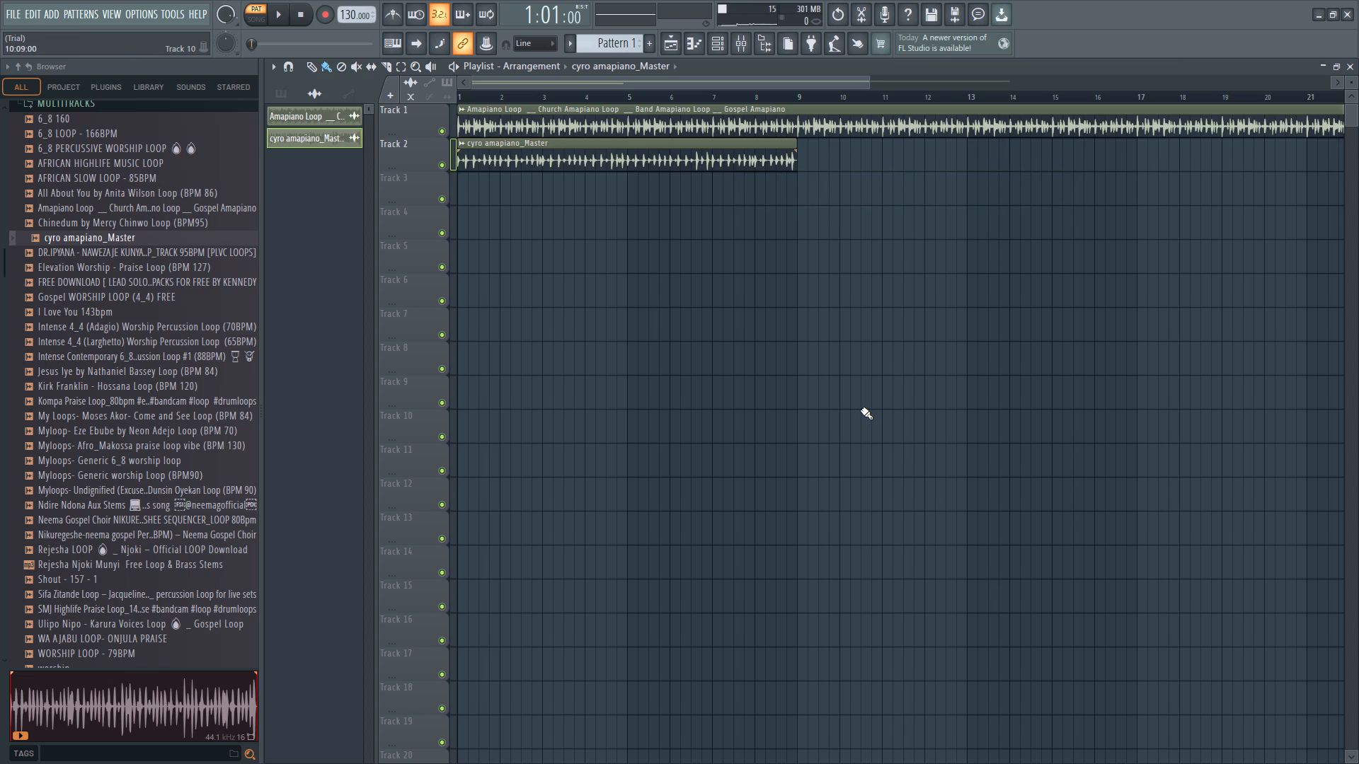
# Trim the end of the Track 1 Amapiano loop back to bar 9, matching the end of the Track 2 loop.
pyautogui.scroll(-1, 861, 410)
pyautogui.scroll(20, 861, 409)
pyautogui.scroll(3, 861, 409)
pyautogui.moveTo(741, 76); pyautogui.dragTo(845, 86)
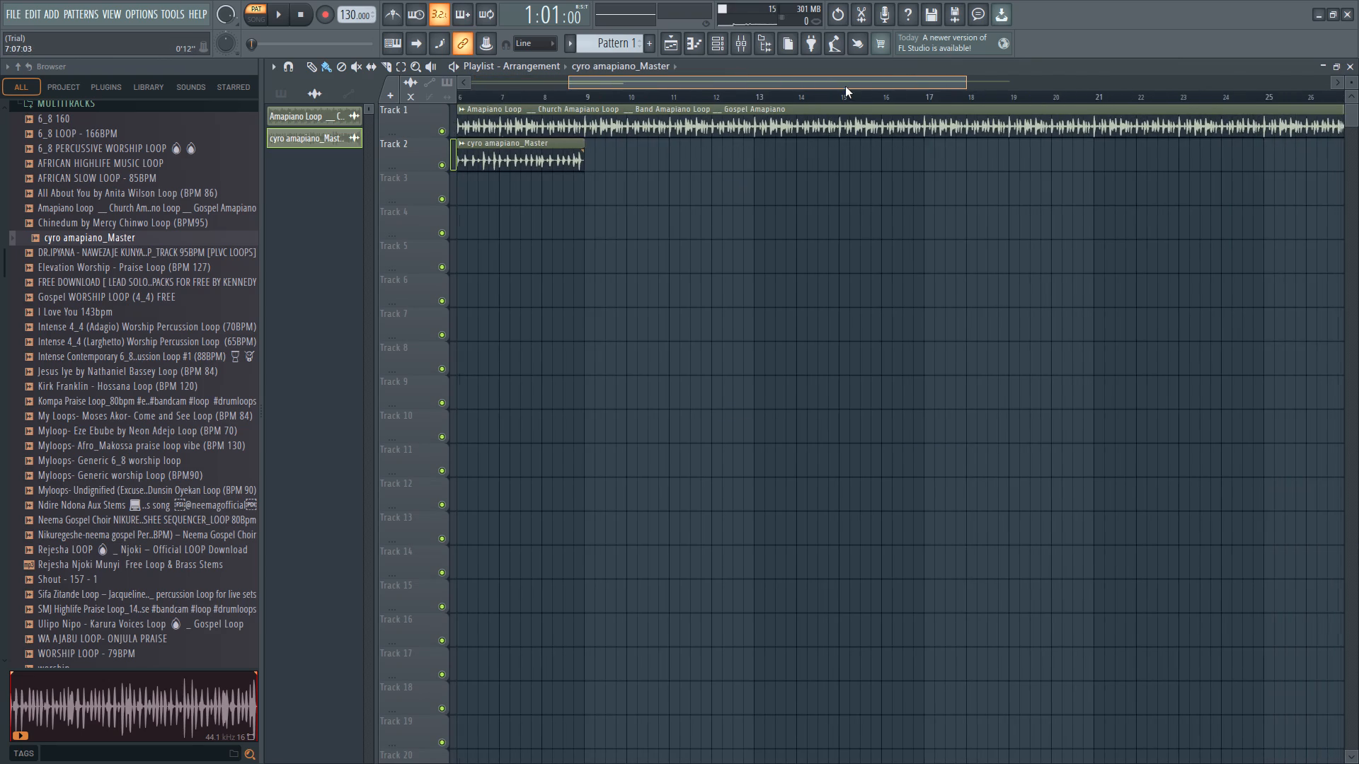
pyautogui.moveTo(845, 86); pyautogui.dragTo(970, 105)
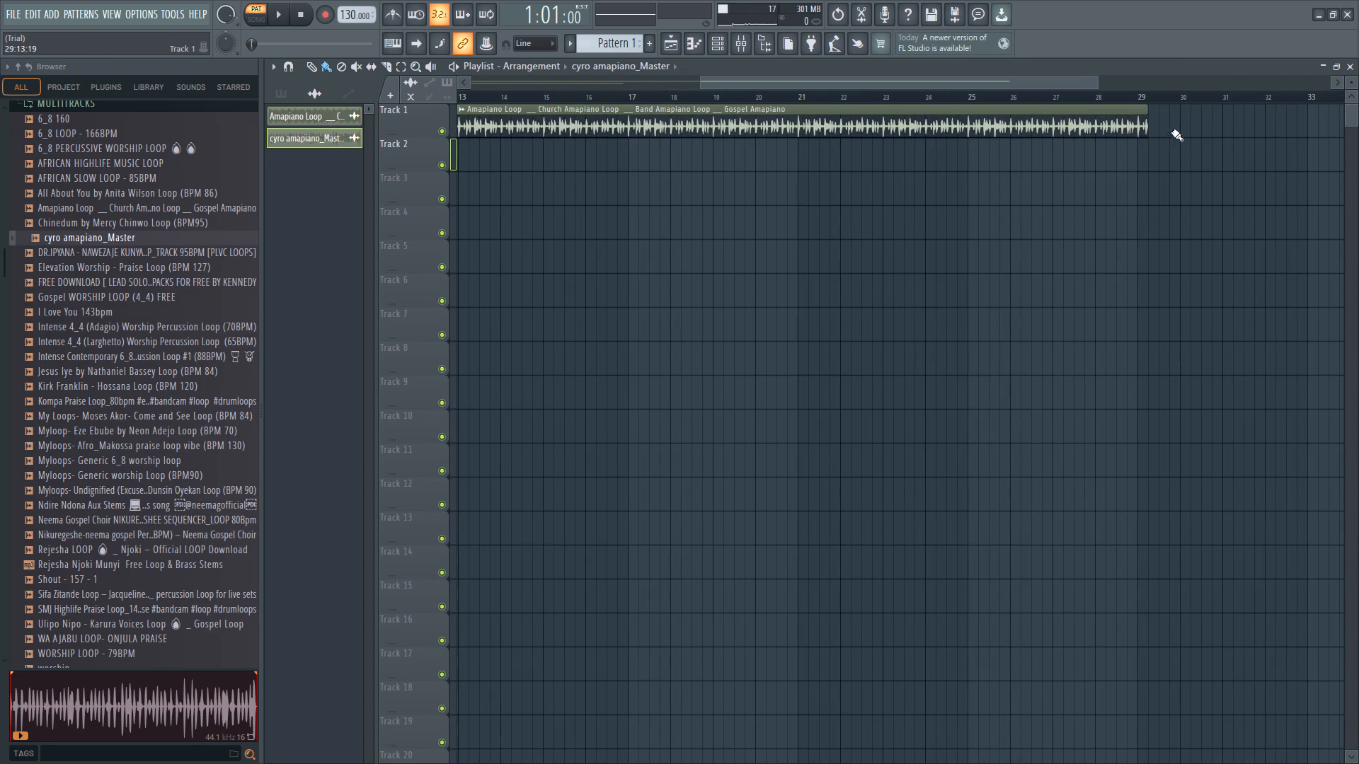
pyautogui.moveTo(1148, 110); pyautogui.dragTo(578, 119)
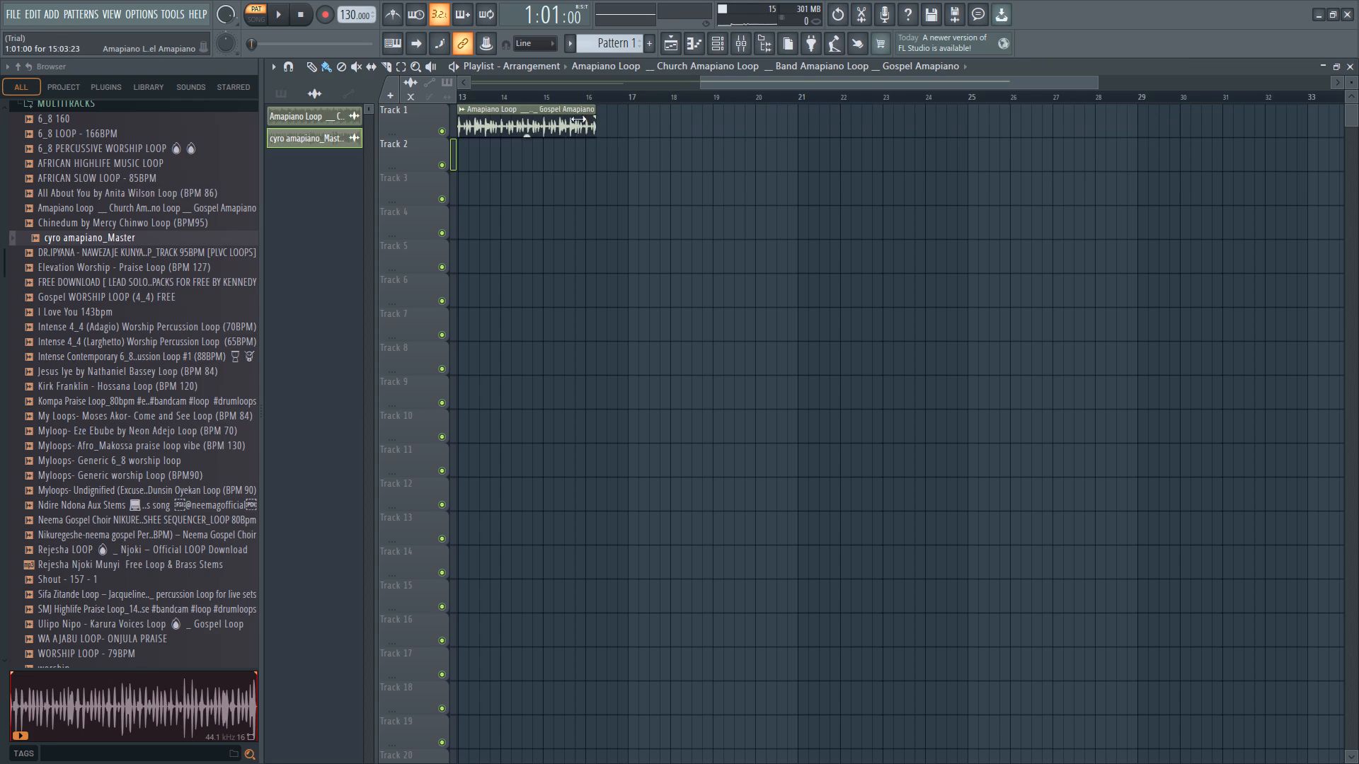
pyautogui.moveTo(578, 119); pyautogui.dragTo(560, 121)
pyautogui.moveTo(849, 86); pyautogui.dragTo(732, 97)
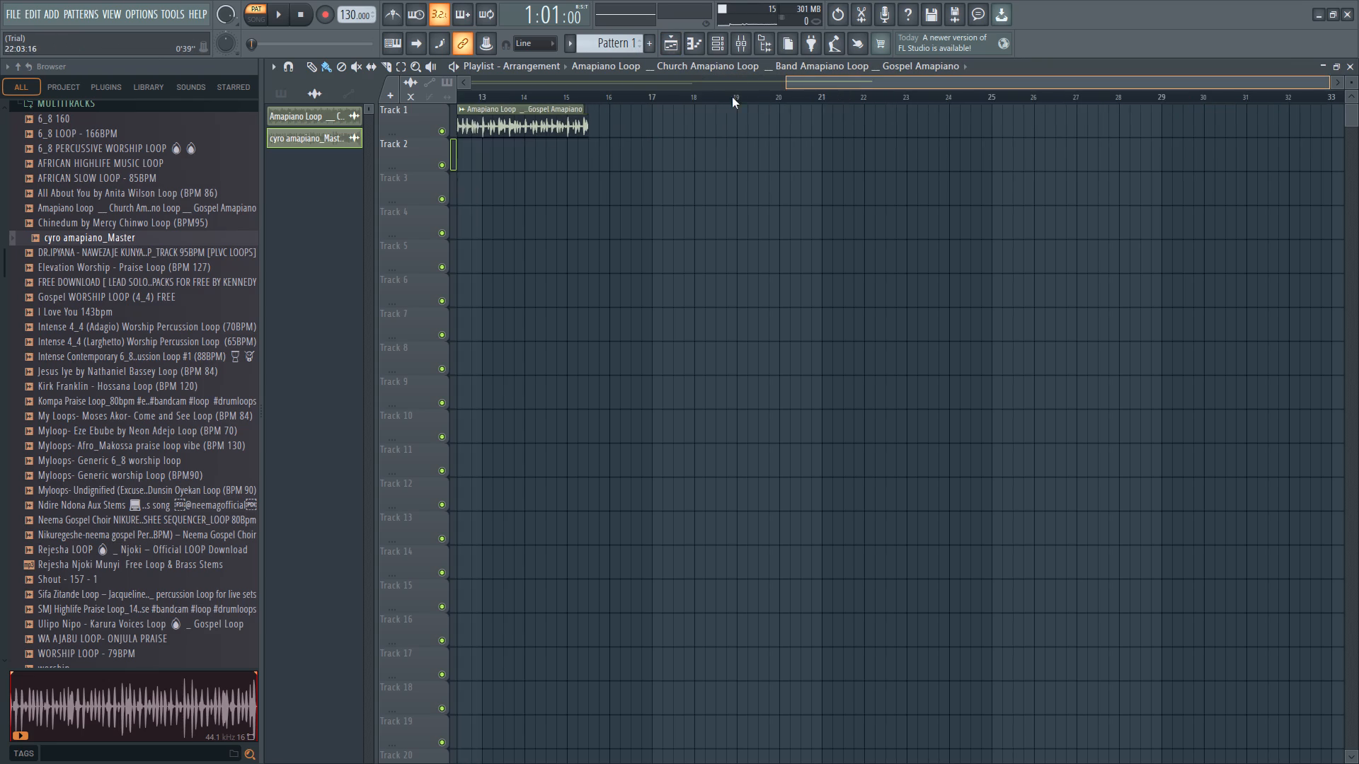
pyautogui.moveTo(732, 97); pyautogui.dragTo(486, 117)
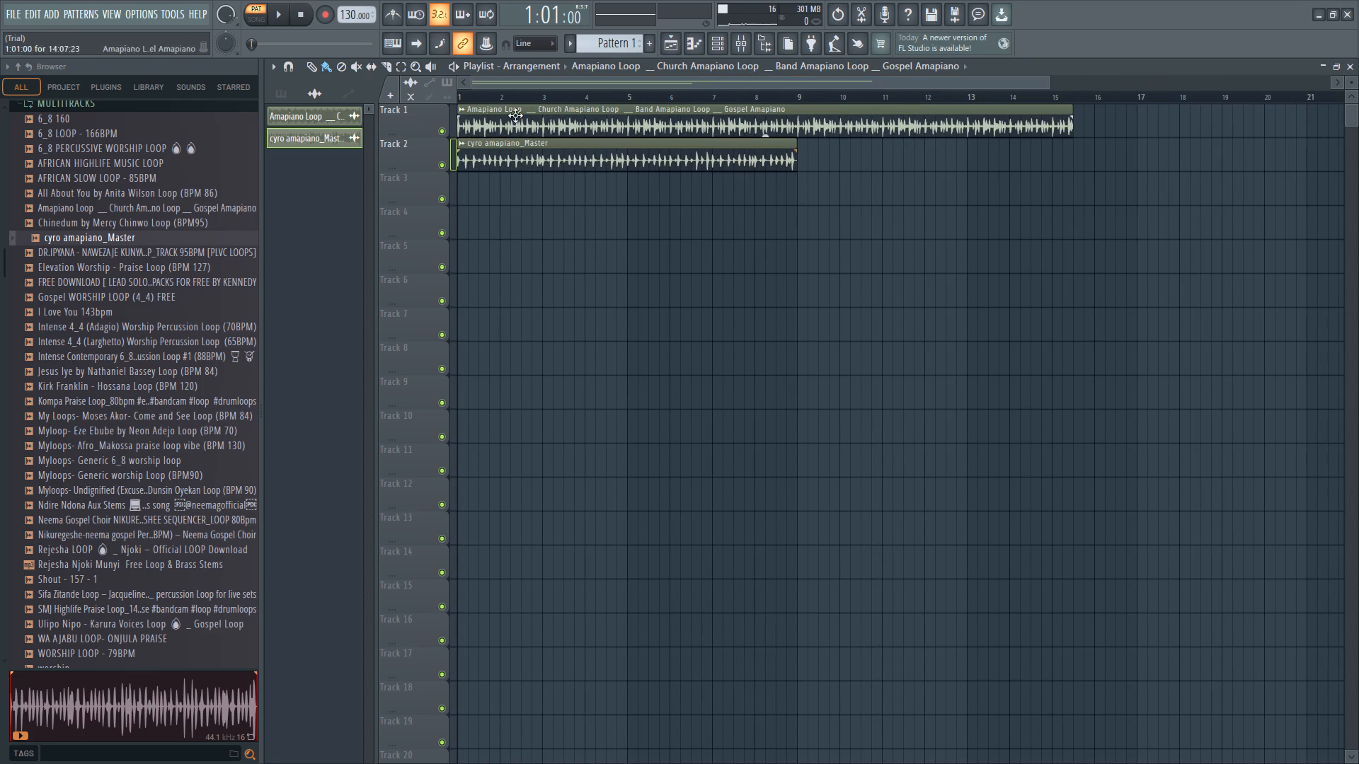
pyautogui.moveTo(1067, 108); pyautogui.dragTo(1040, 105)
pyautogui.moveTo(1040, 105); pyautogui.dragTo(792, 124)
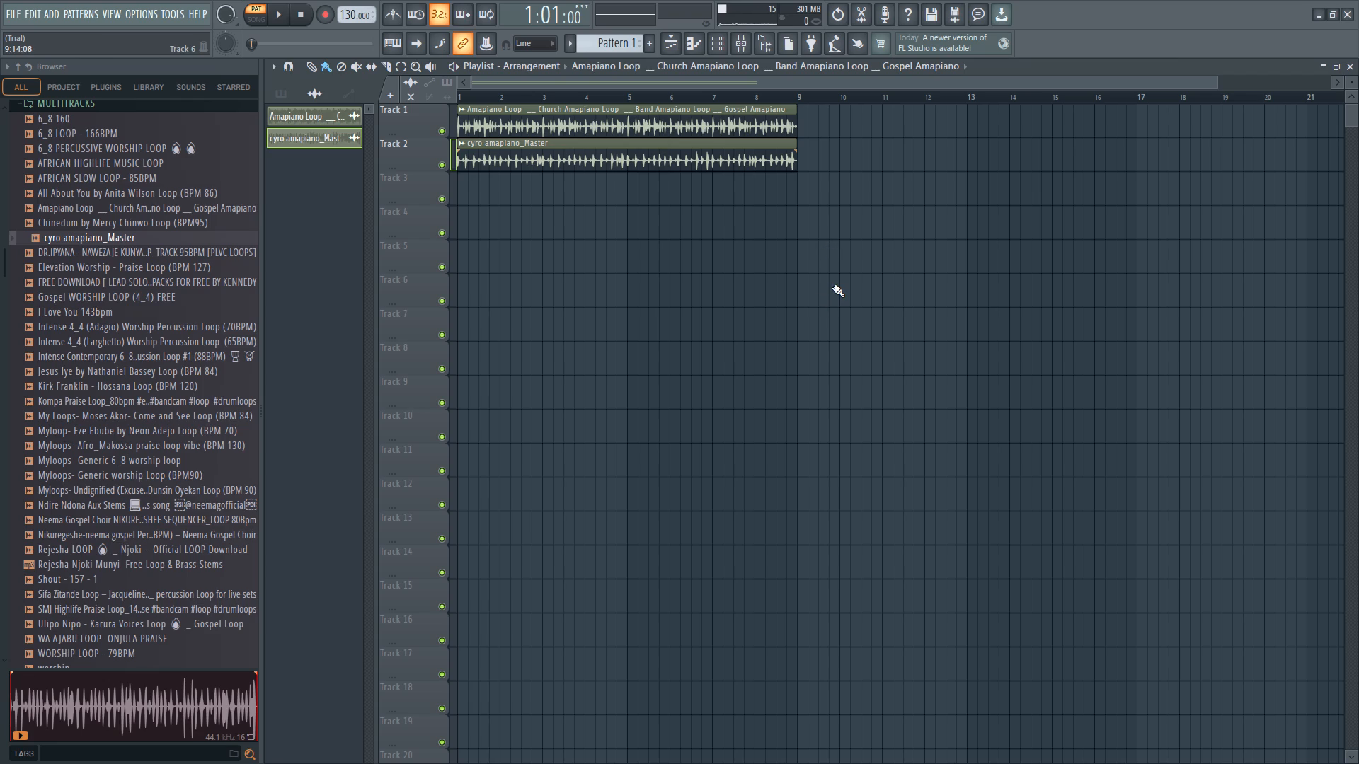
# Switch playback from pattern to song mode and briefly play the two stacked loops.
pyautogui.keyDown('ctrl'); pyautogui.scroll(3, 832, 287); pyautogui.keyUp('ctrl')
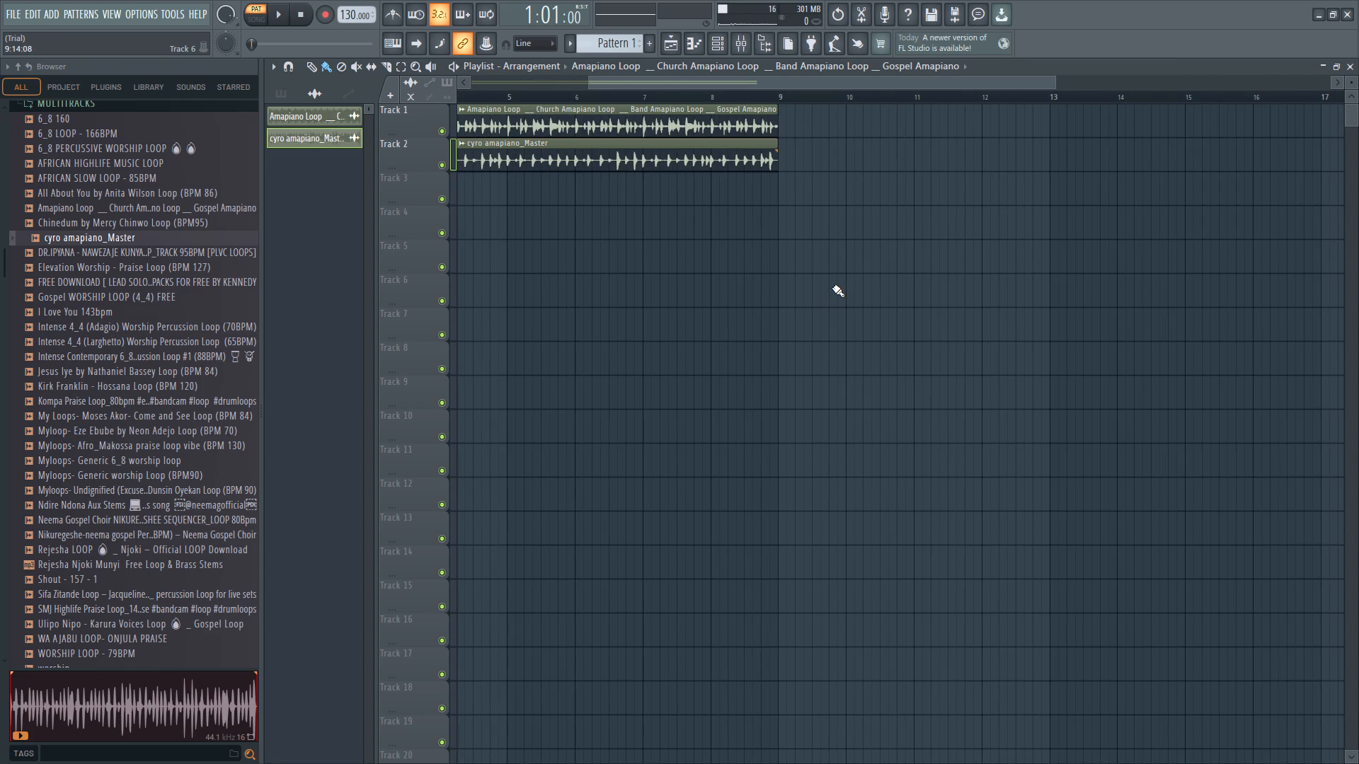
pyautogui.hscroll(6, 832, 287)
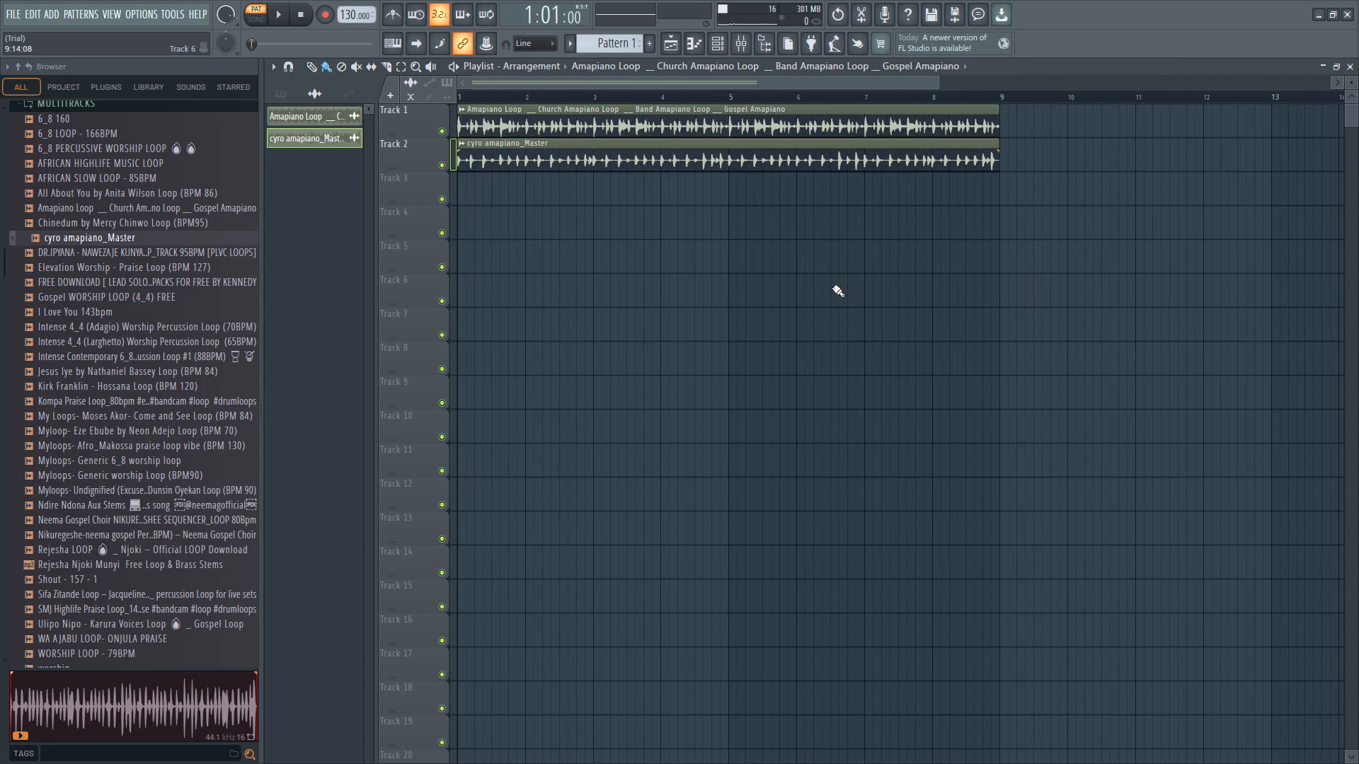
pyautogui.hscroll(1, 832, 287)
pyautogui.press('space')
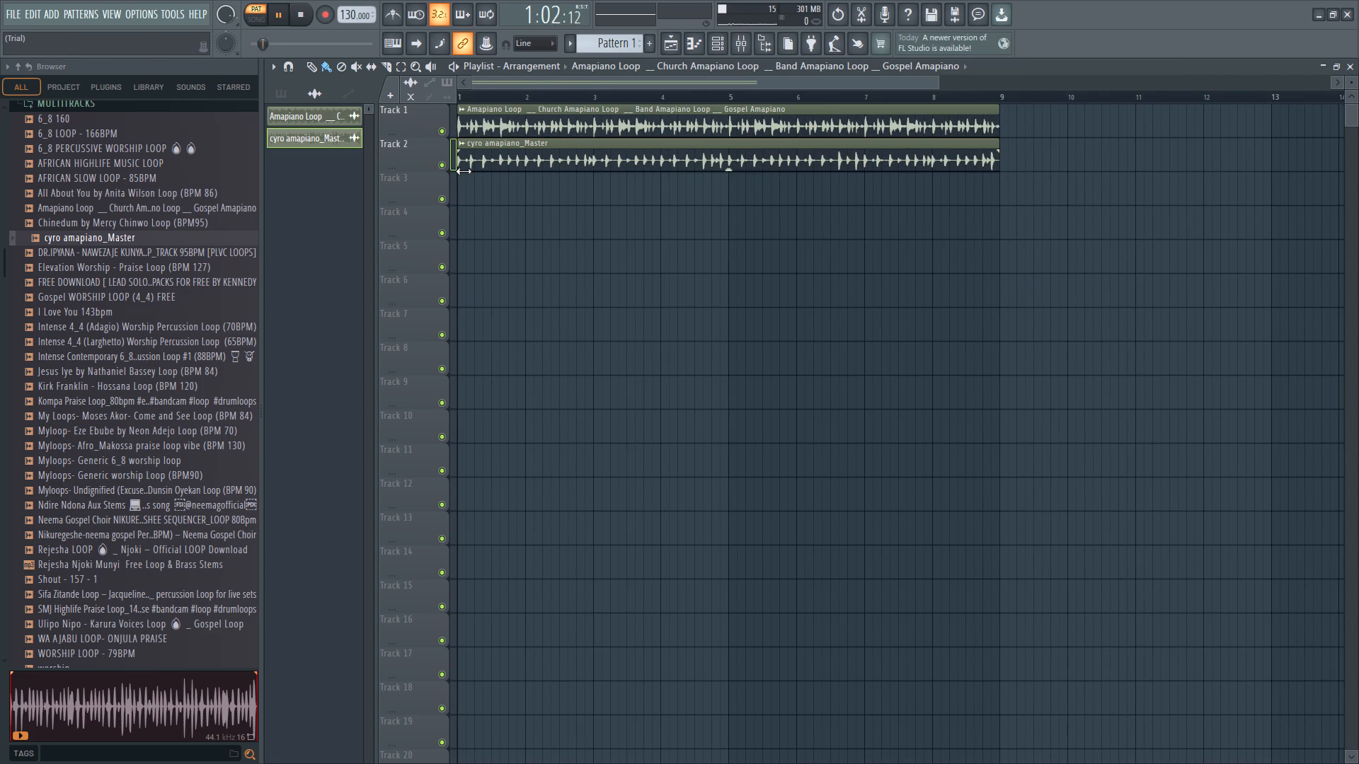
pyautogui.press('space')
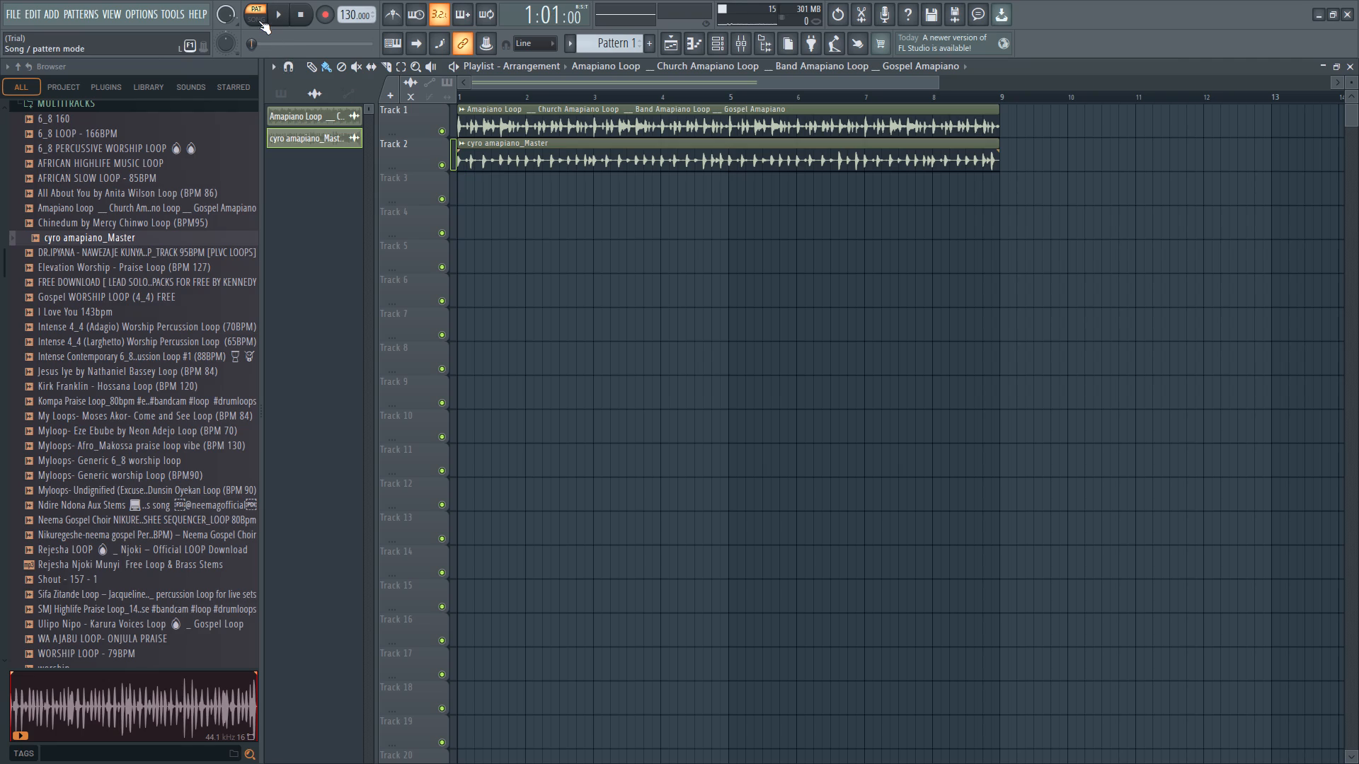
pyautogui.click(258, 18)
pyautogui.press('space')
pyautogui.press('space')
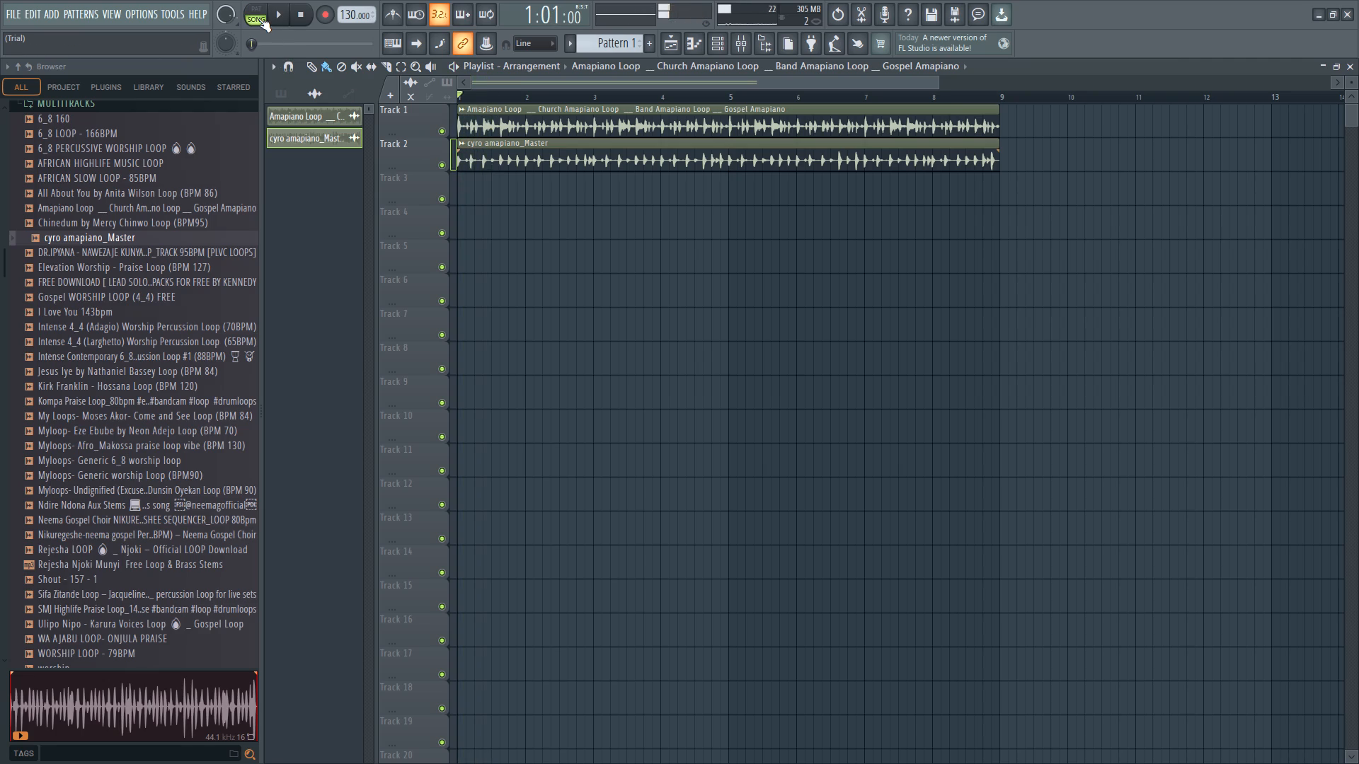
# Set the project tempo to 107 BPM.
pyautogui.scroll(-1, 340, 13)
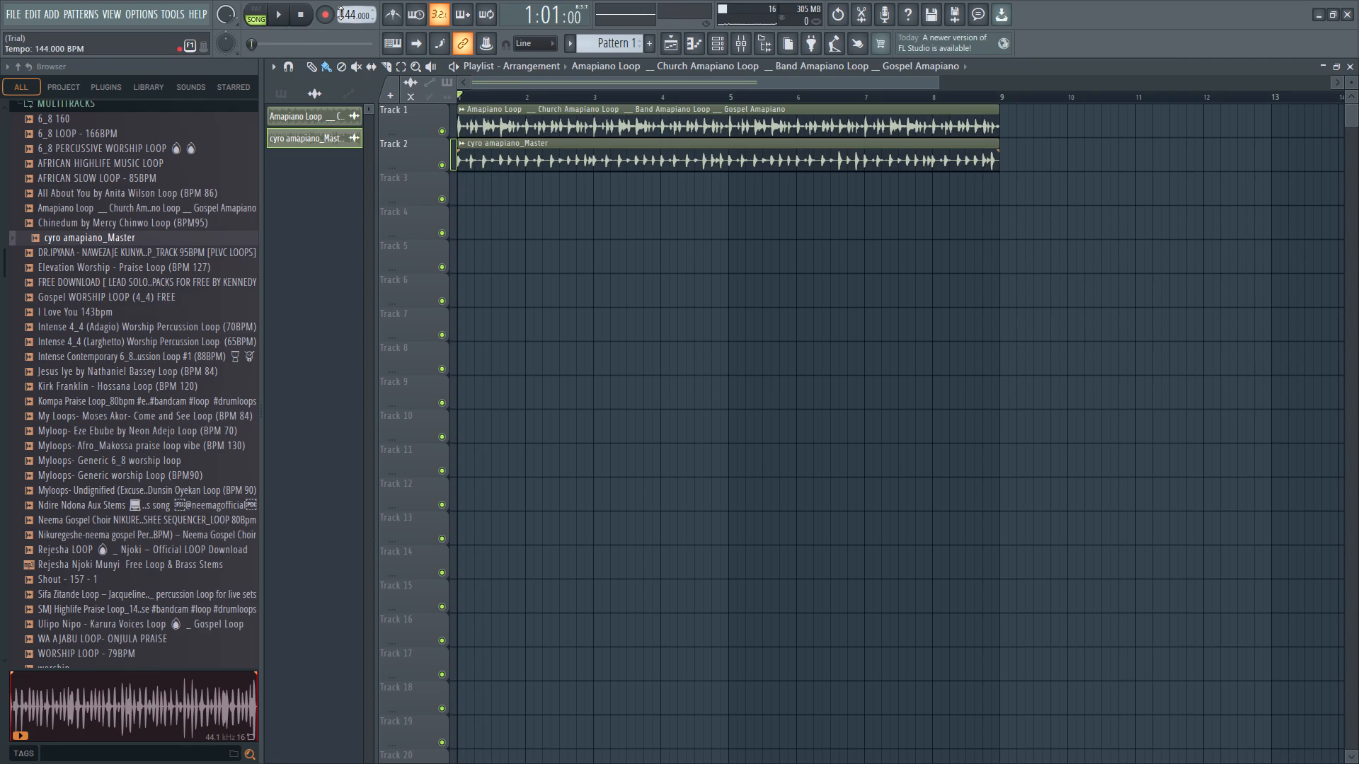
pyautogui.scroll(-1, 340, 13)
pyautogui.scroll(2, 340, 13)
# Play the arrangement while muting Track 2 and Track 1 in turn to compare the loops, leaving Track 2 muted.
pyautogui.press('space')
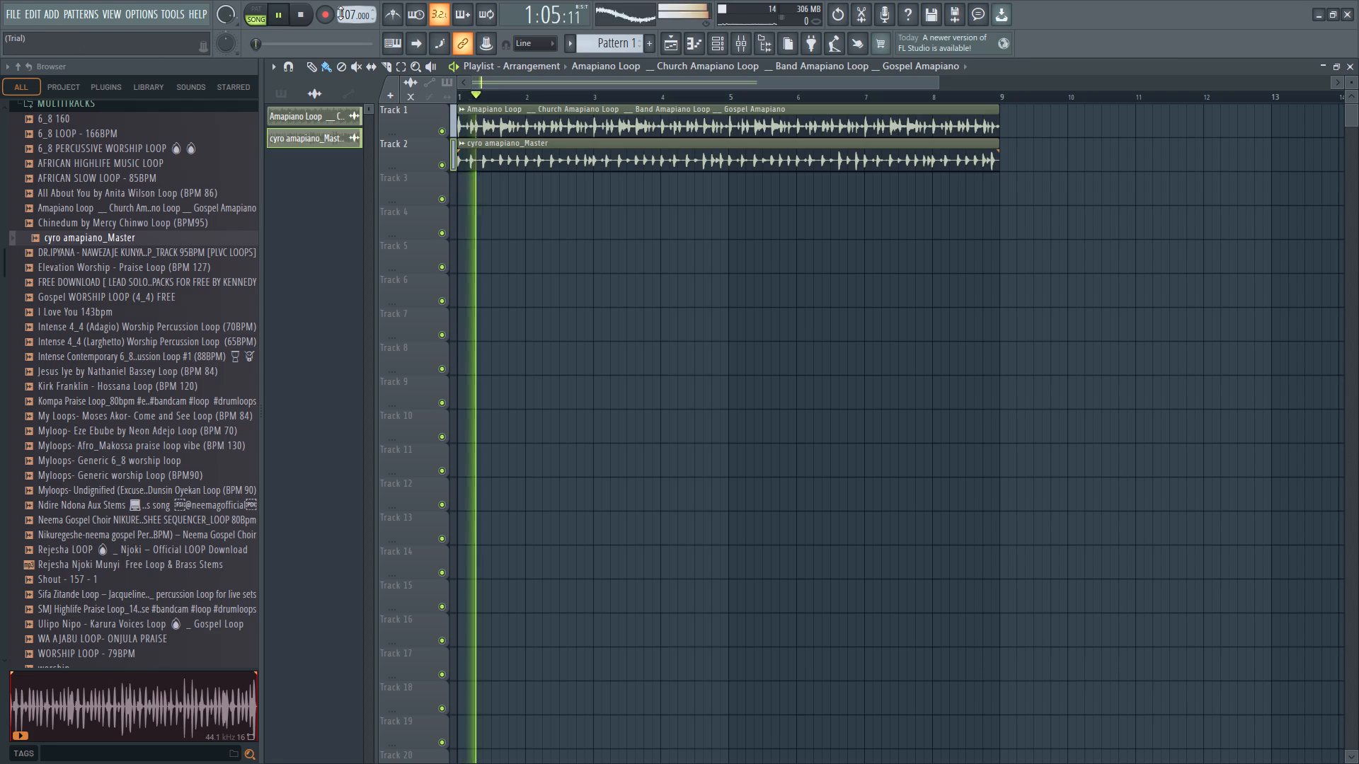
pyautogui.click(440, 163)
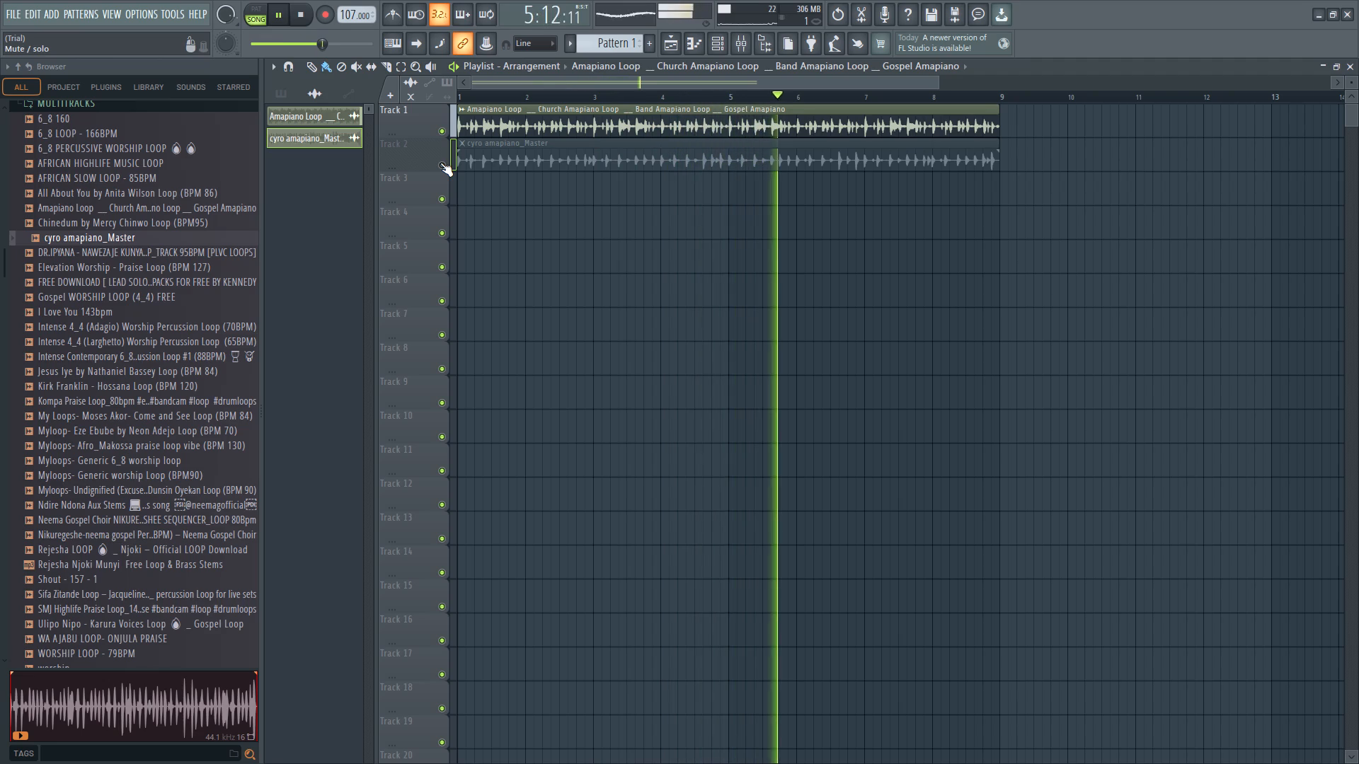
pyautogui.click(441, 164)
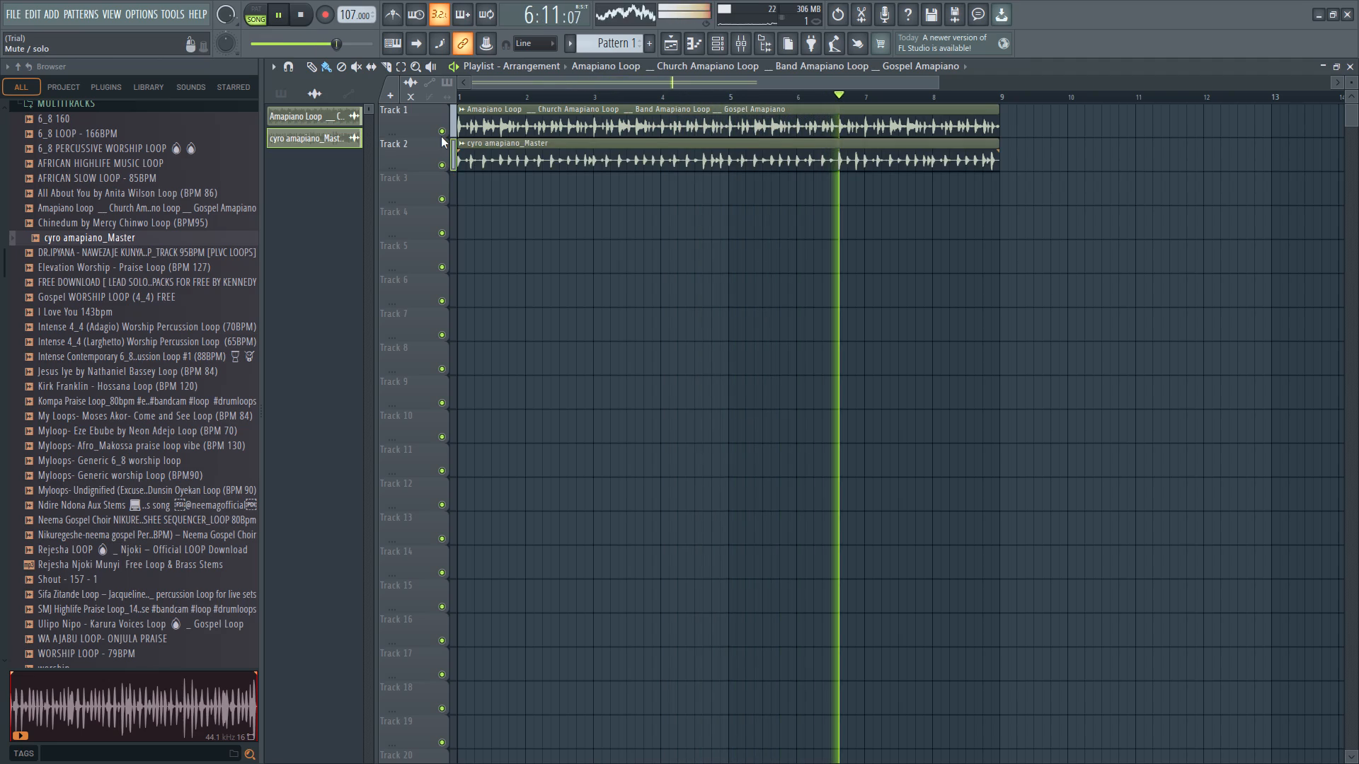
pyautogui.click(441, 131)
pyautogui.click(441, 131)
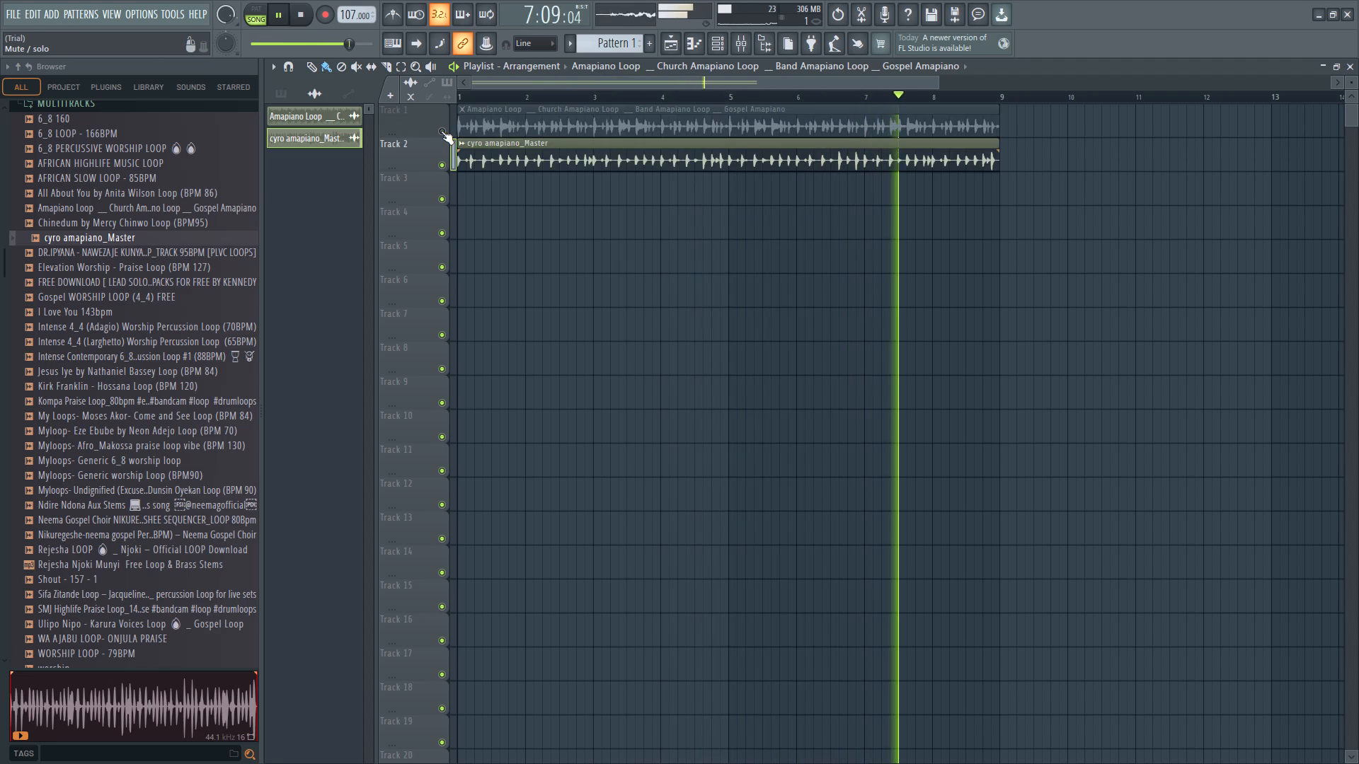
pyautogui.click(442, 168)
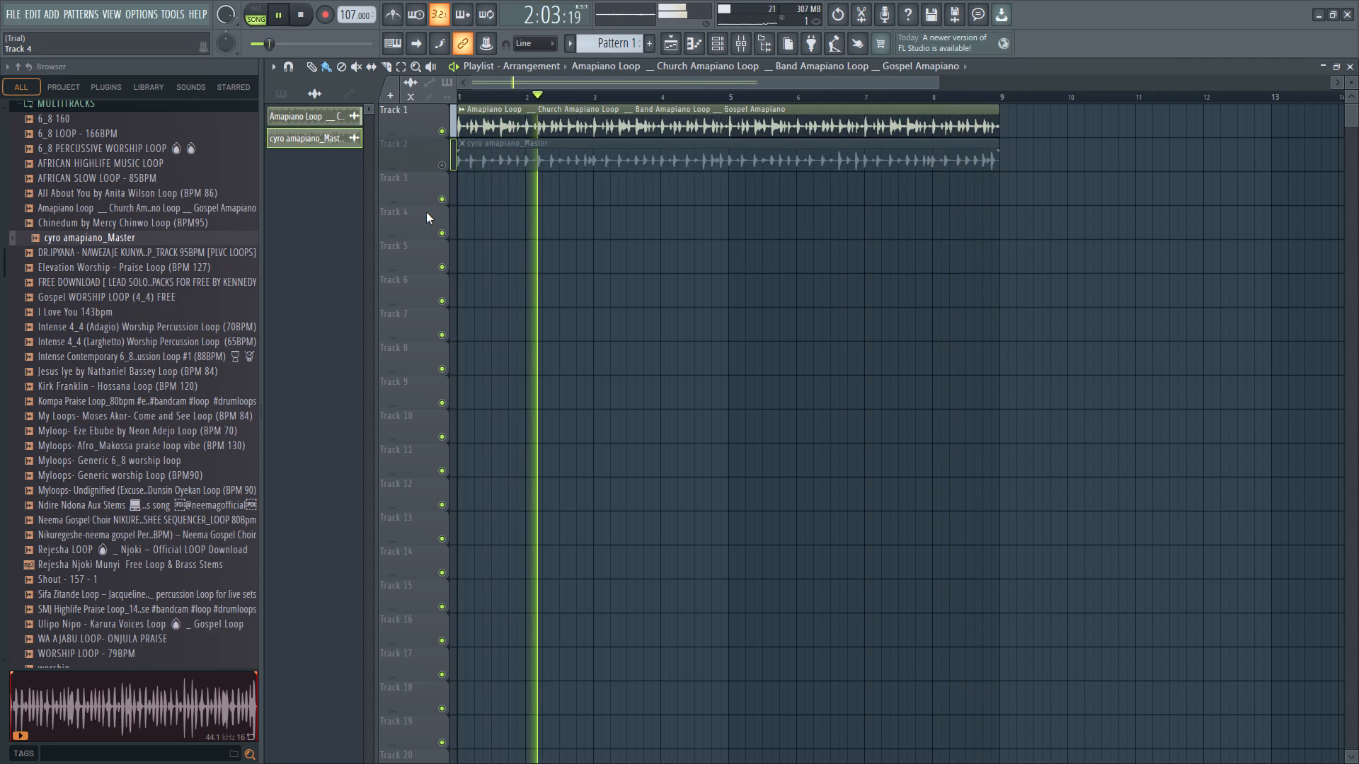
pyautogui.press('space')
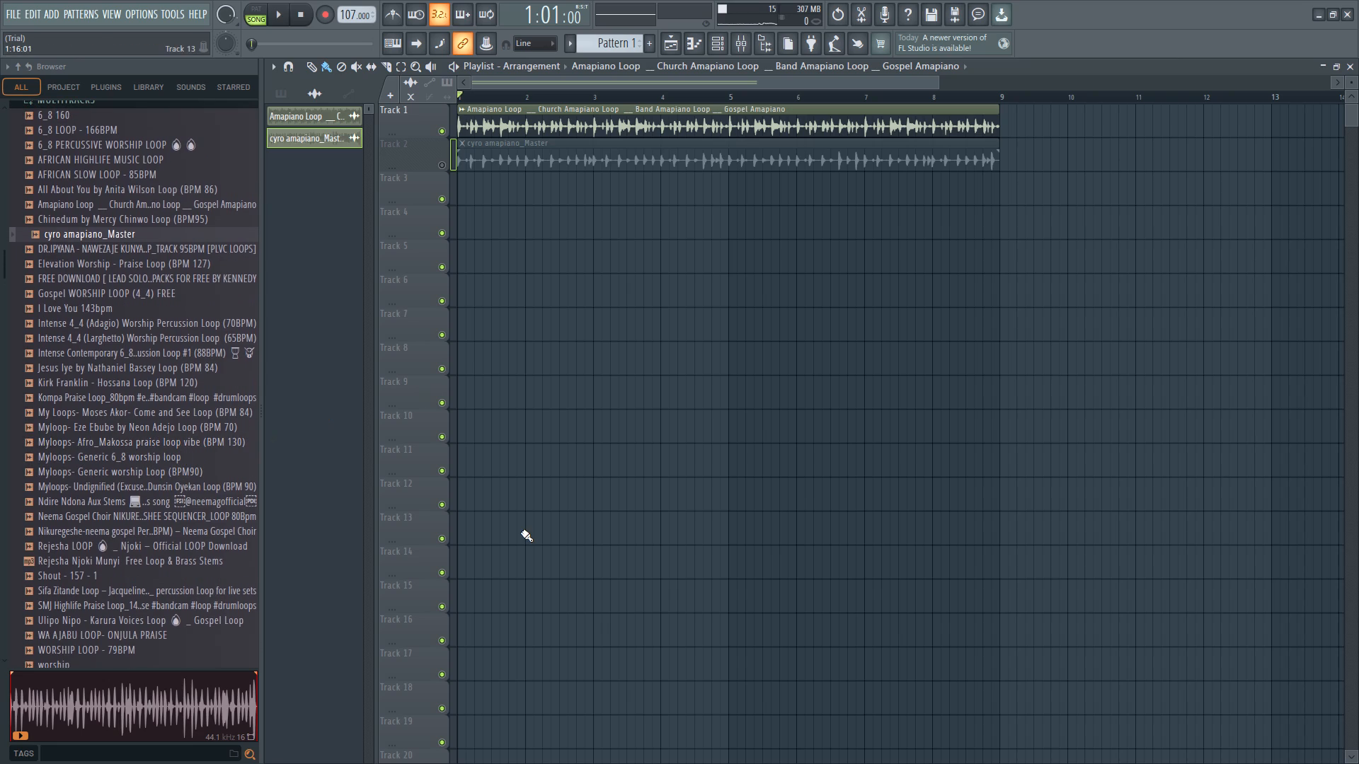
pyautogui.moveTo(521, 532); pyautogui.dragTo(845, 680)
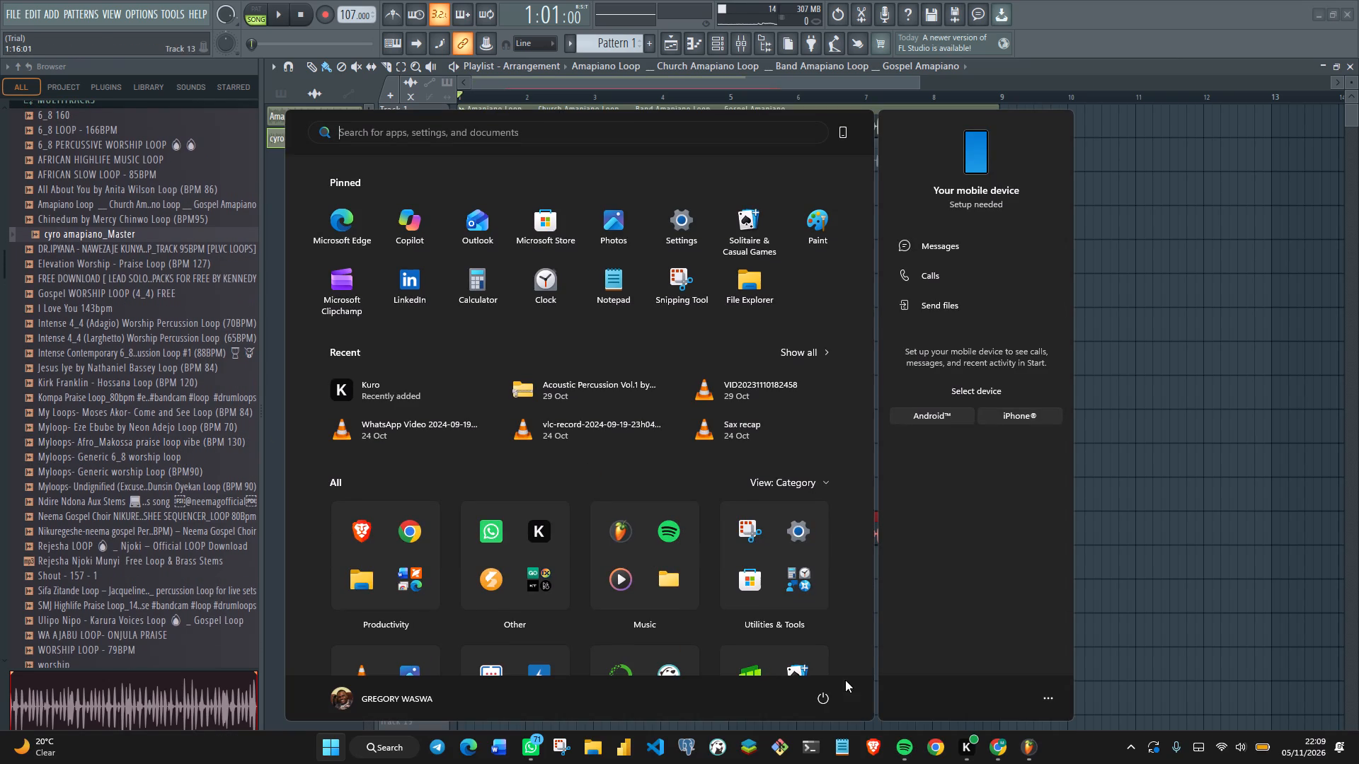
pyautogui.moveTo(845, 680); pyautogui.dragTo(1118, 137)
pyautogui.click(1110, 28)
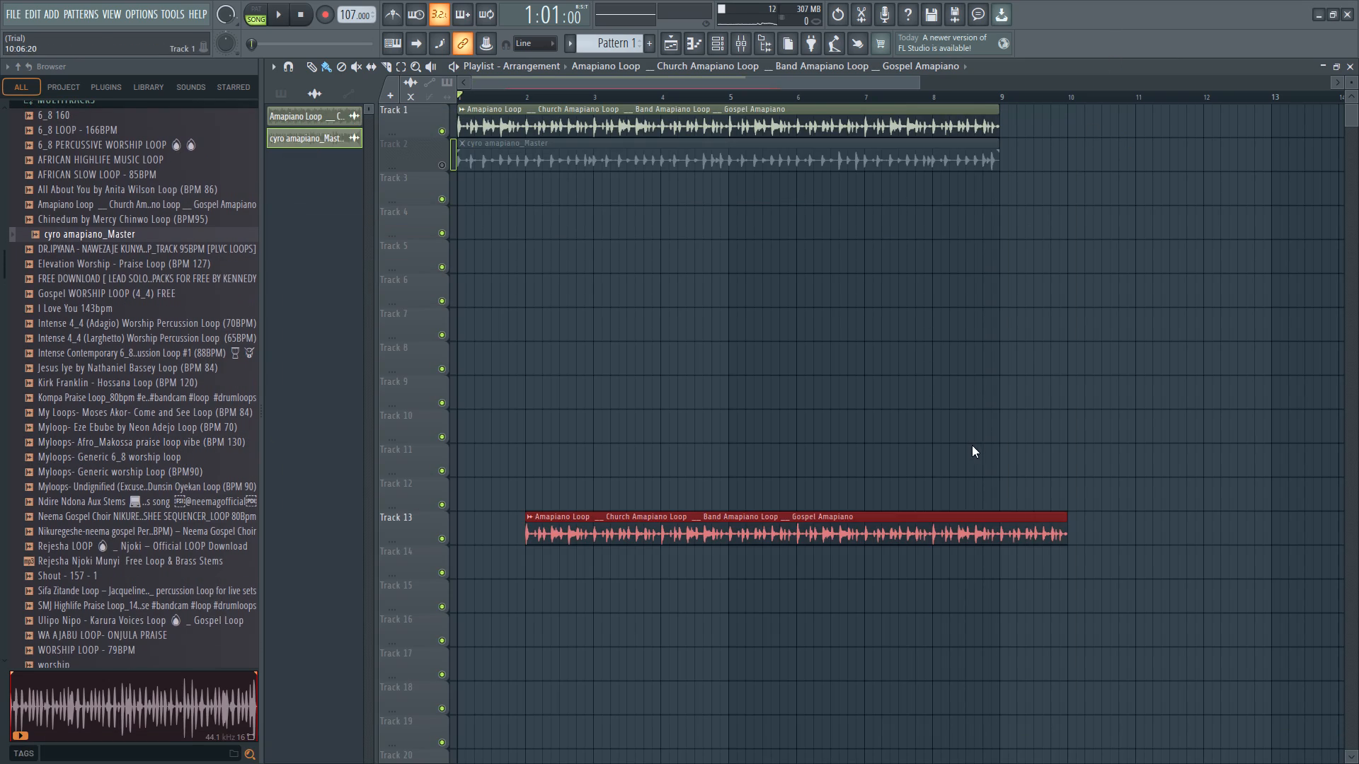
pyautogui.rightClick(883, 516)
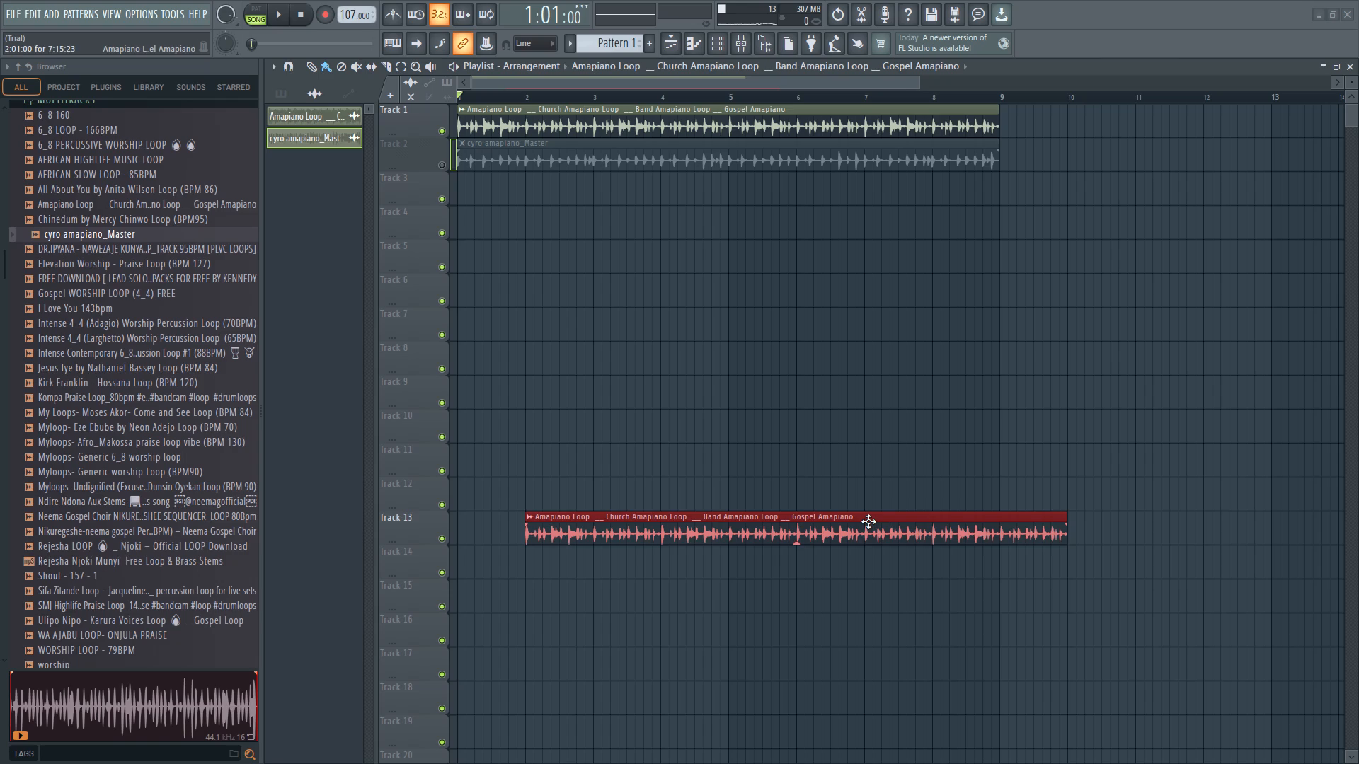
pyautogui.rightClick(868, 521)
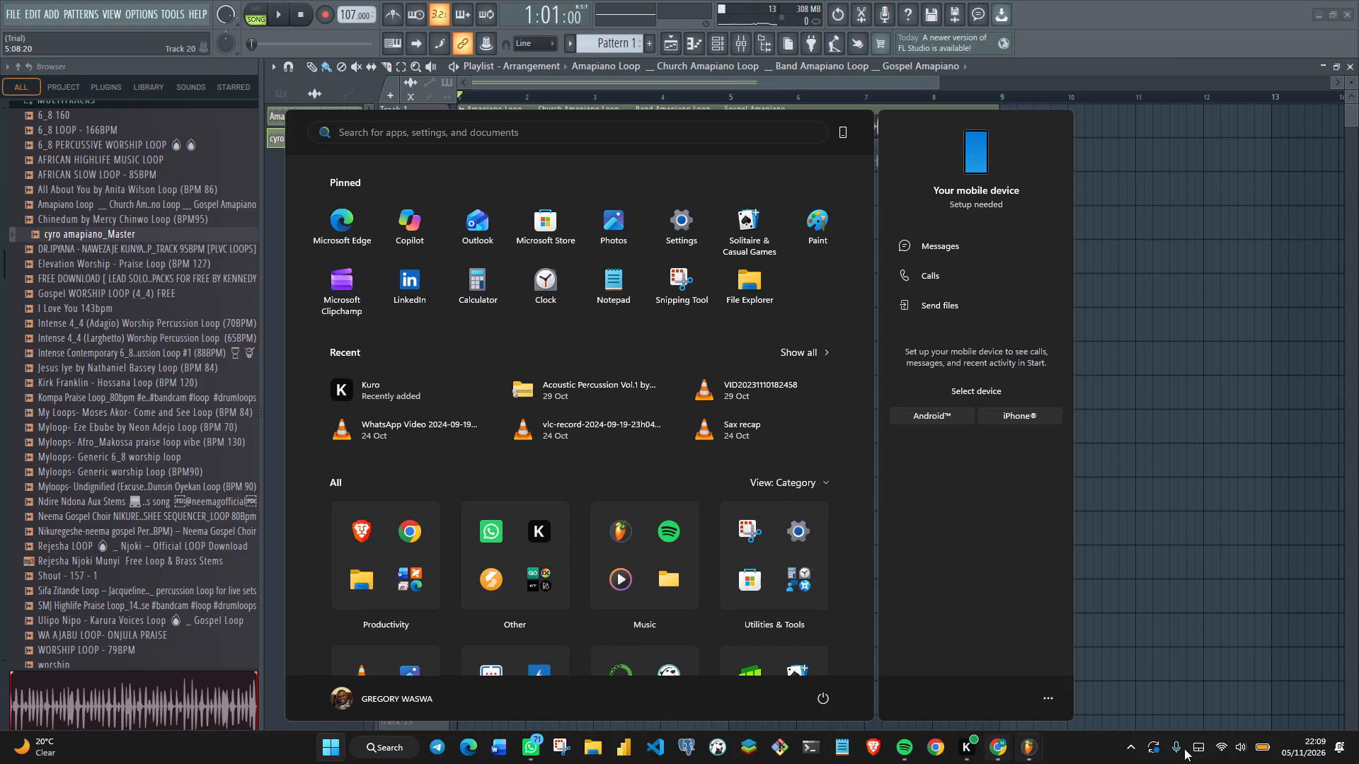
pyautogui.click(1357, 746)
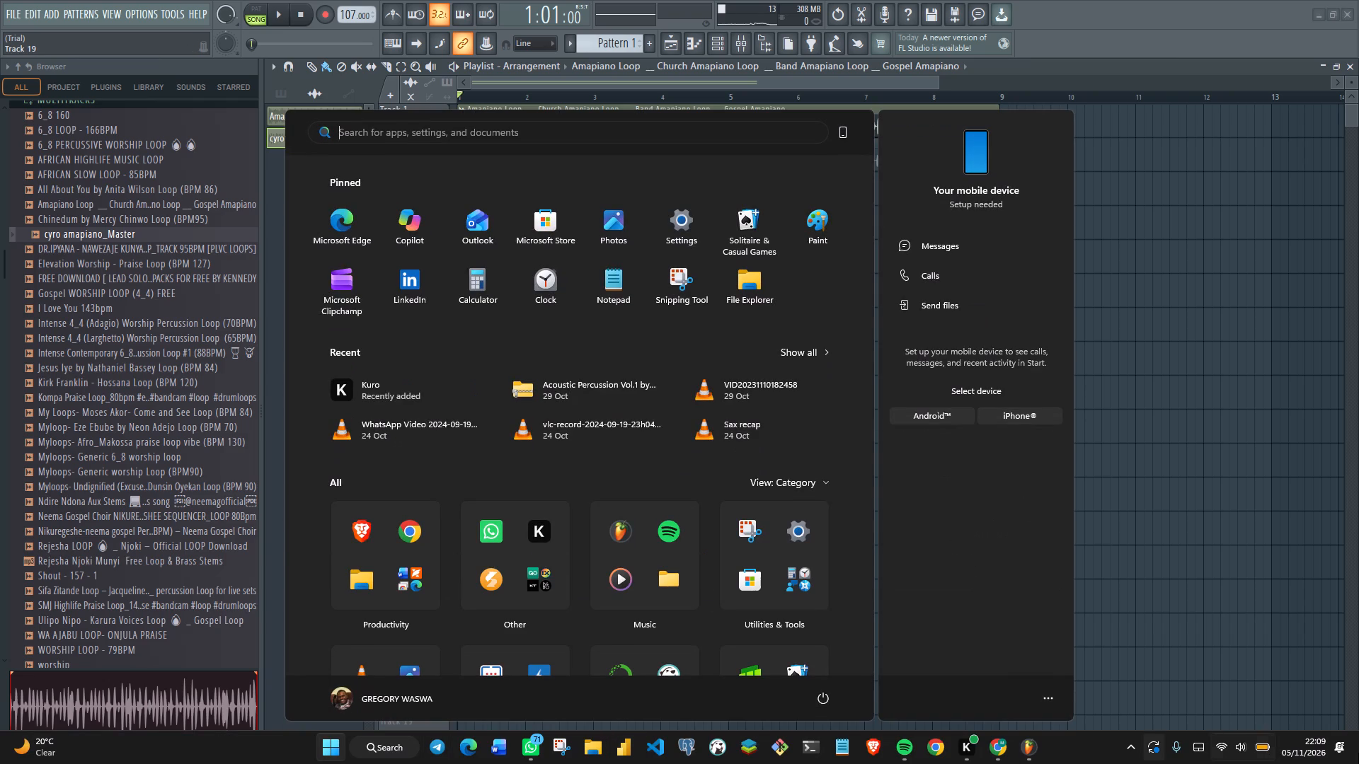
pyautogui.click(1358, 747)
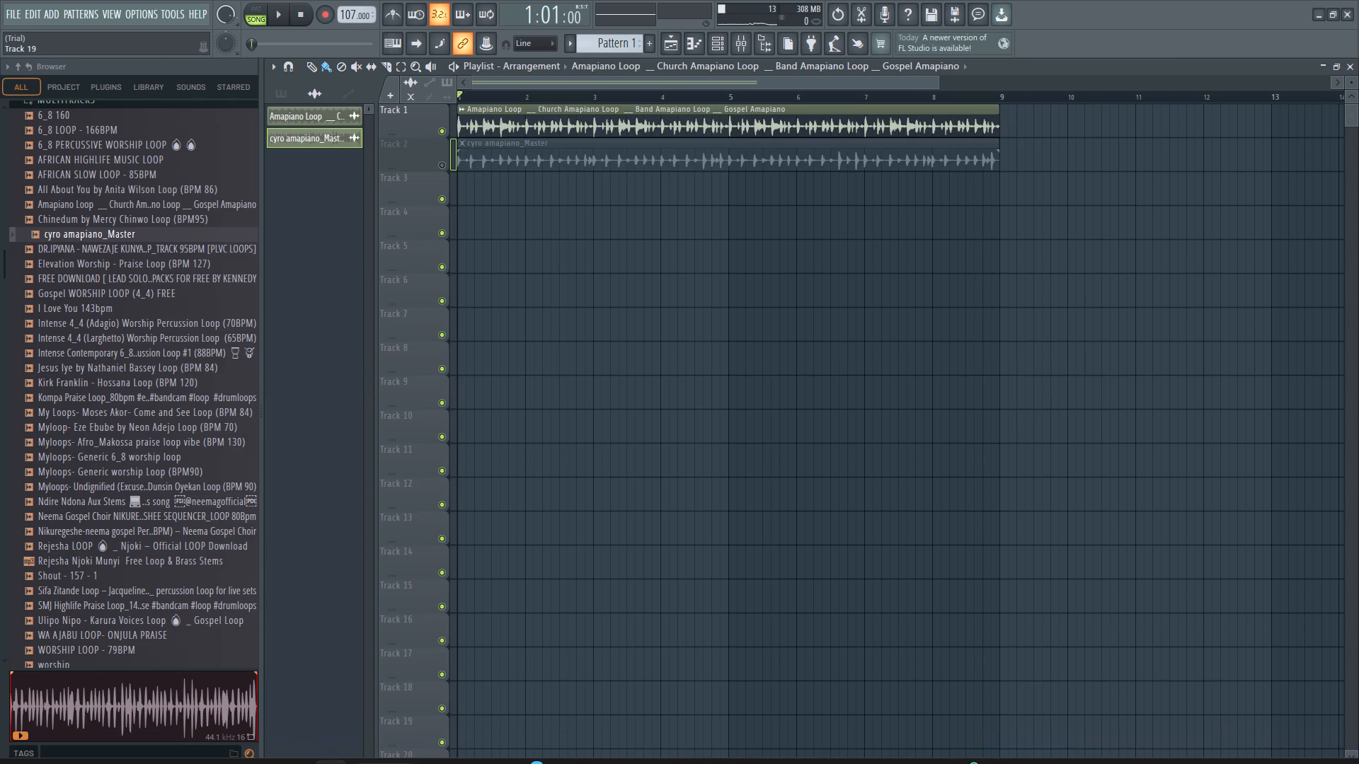
# Minimize the amapiano project to return to the project holding the Kompa Praise and WA AJABU loops.
pyautogui.click(1319, 16)
pyautogui.click(1319, 16)
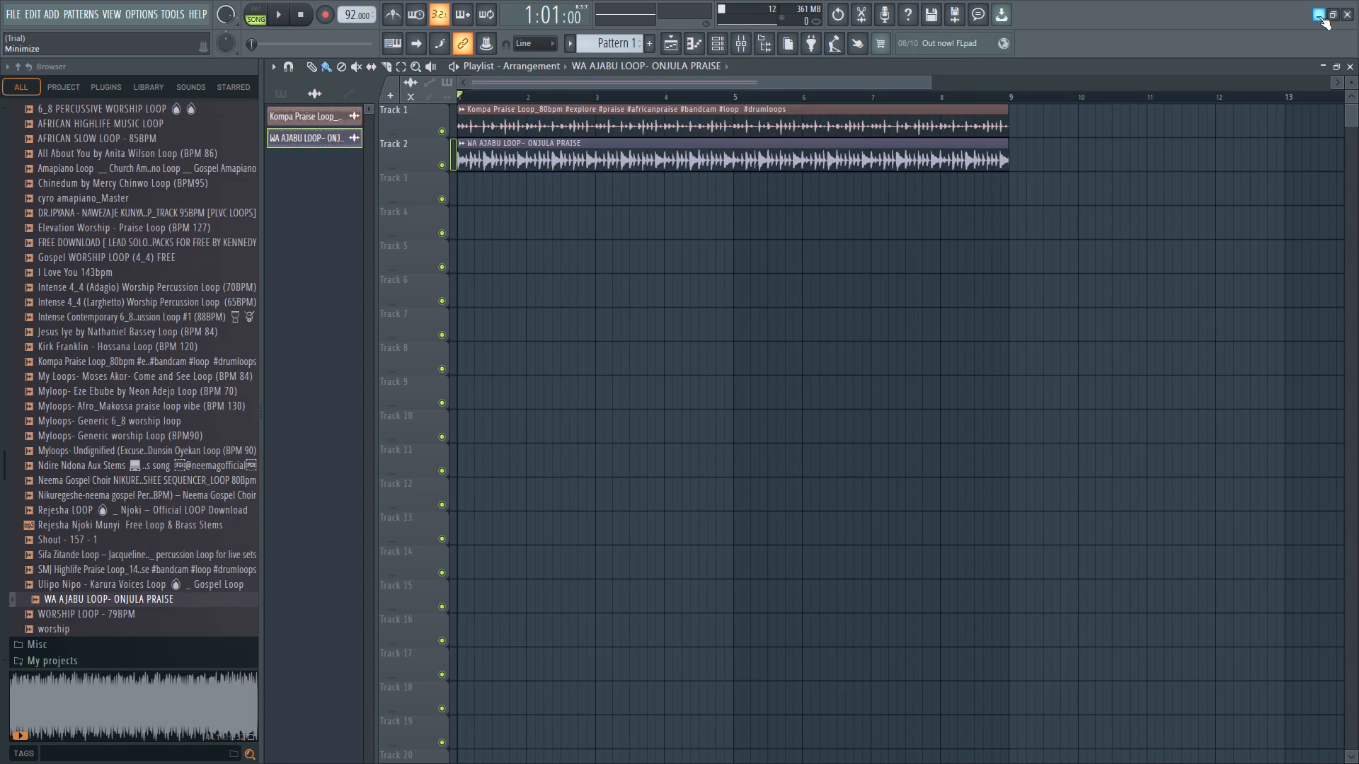